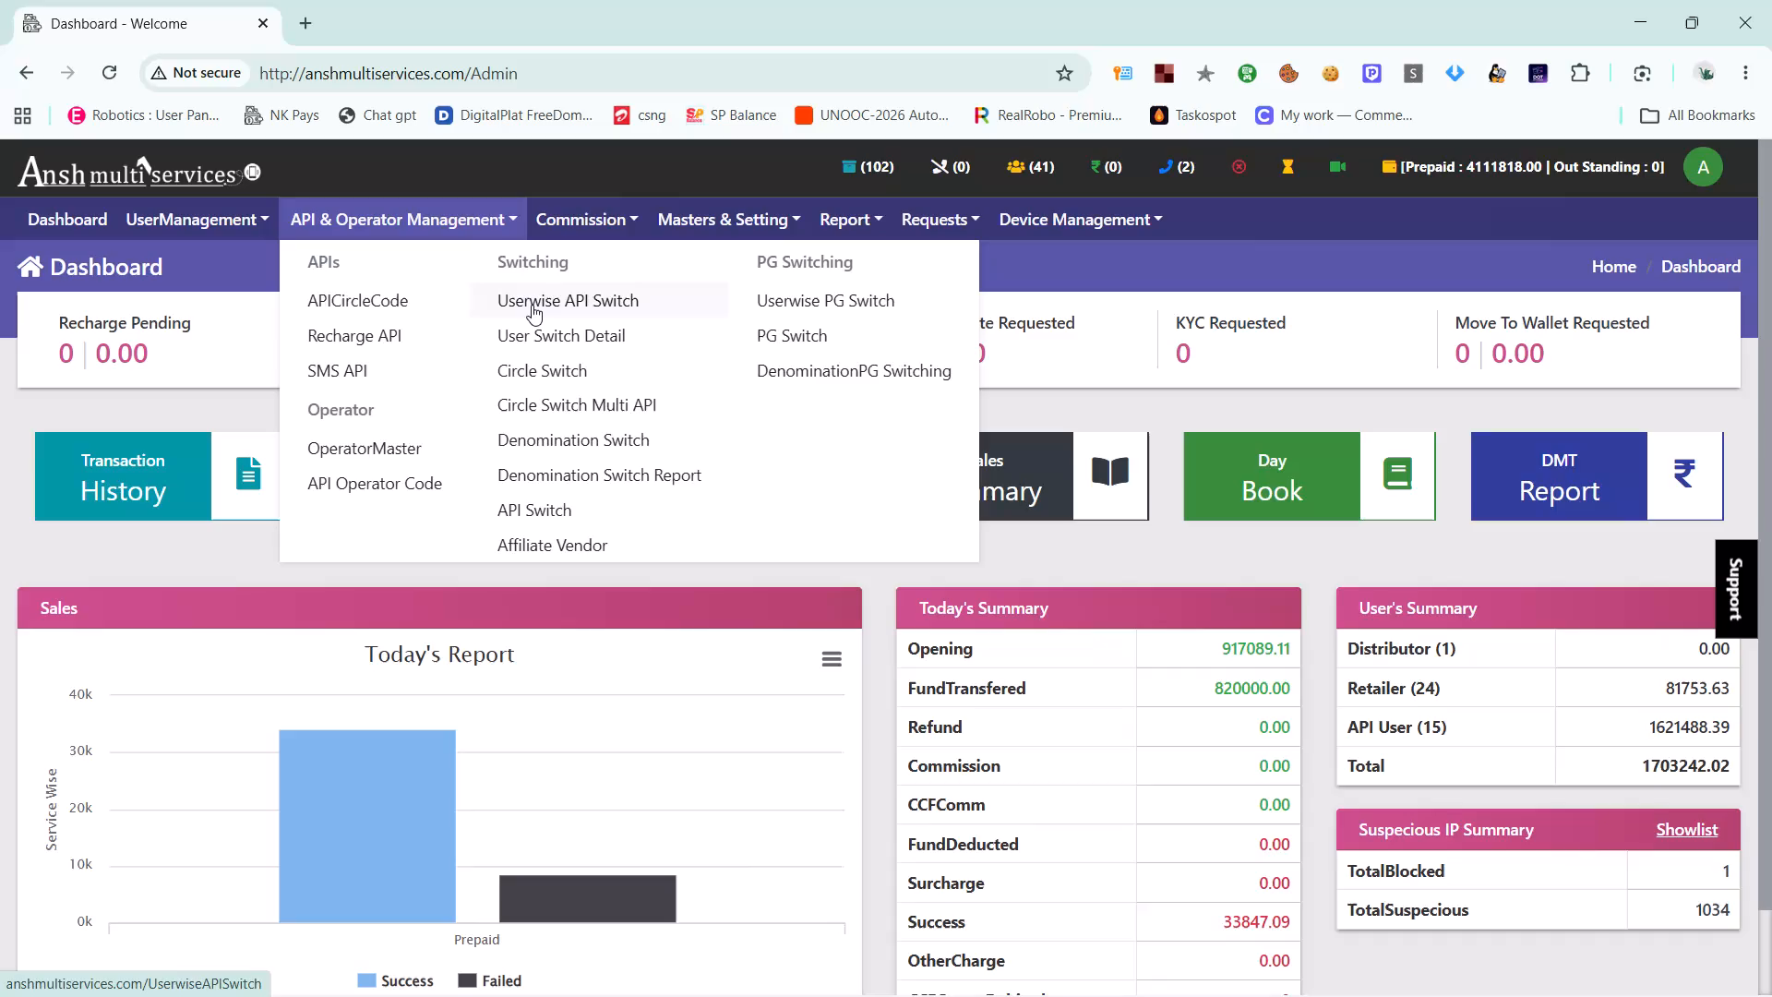
Open the APICircleCode page for the API and operator settings.
click(365, 294)
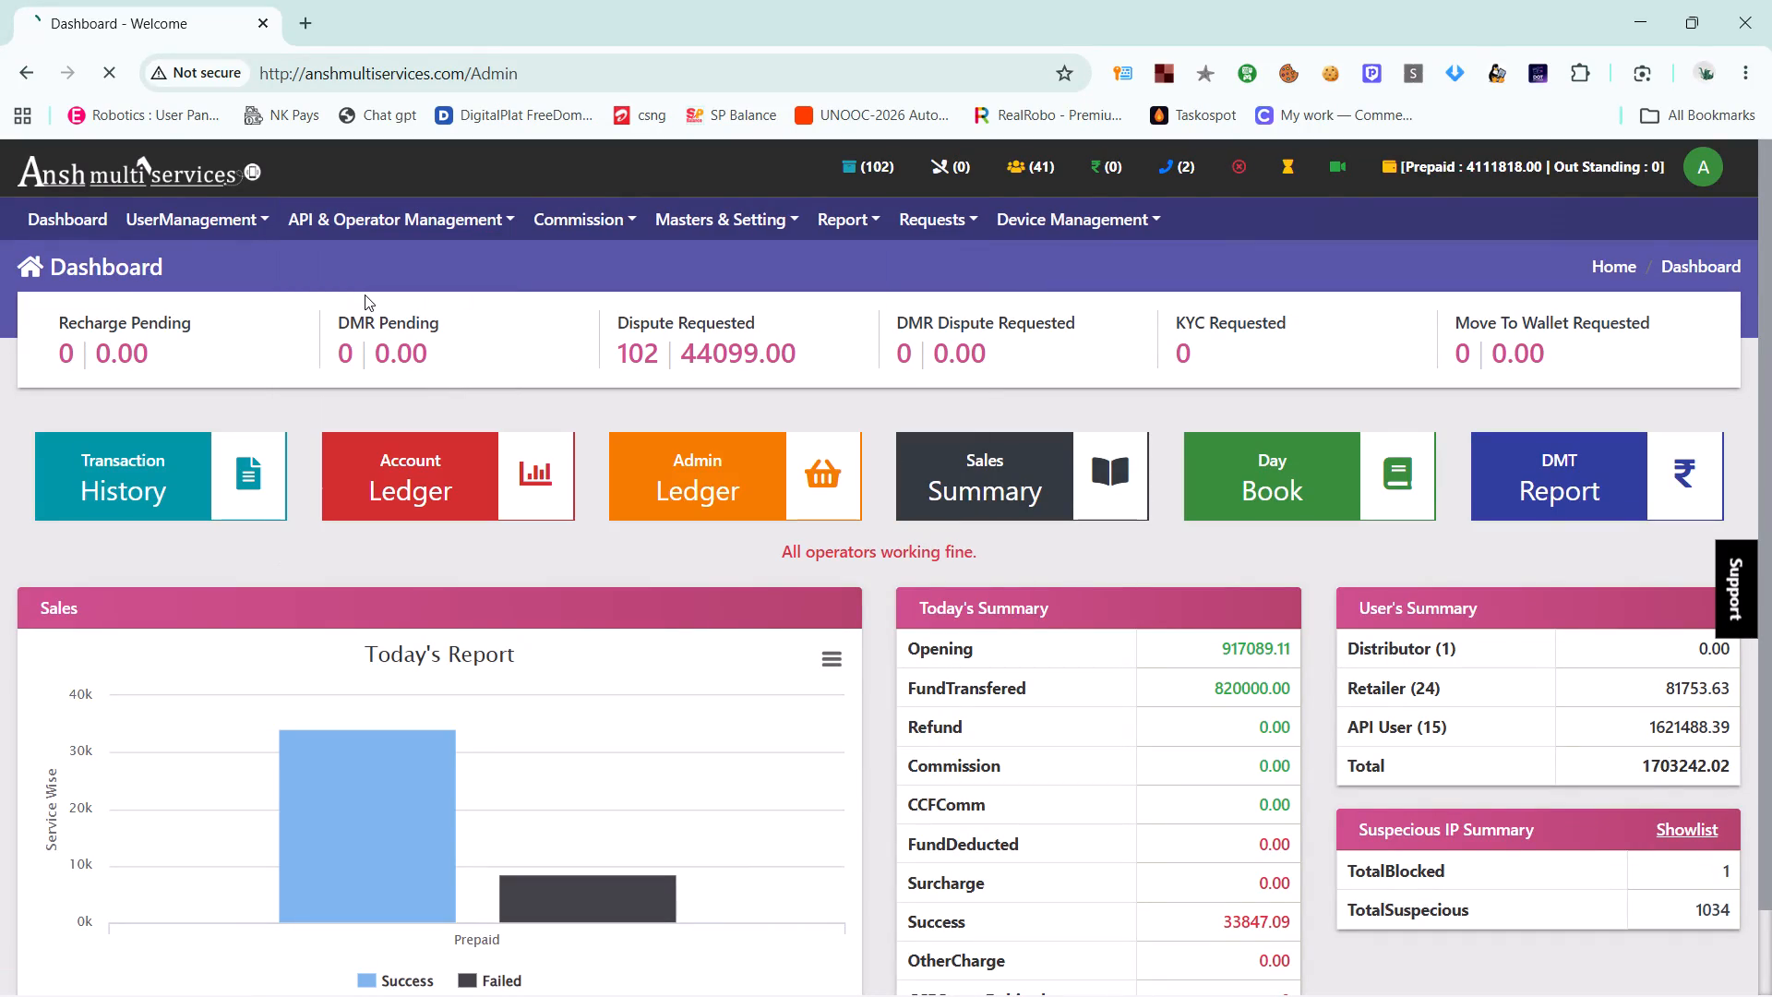
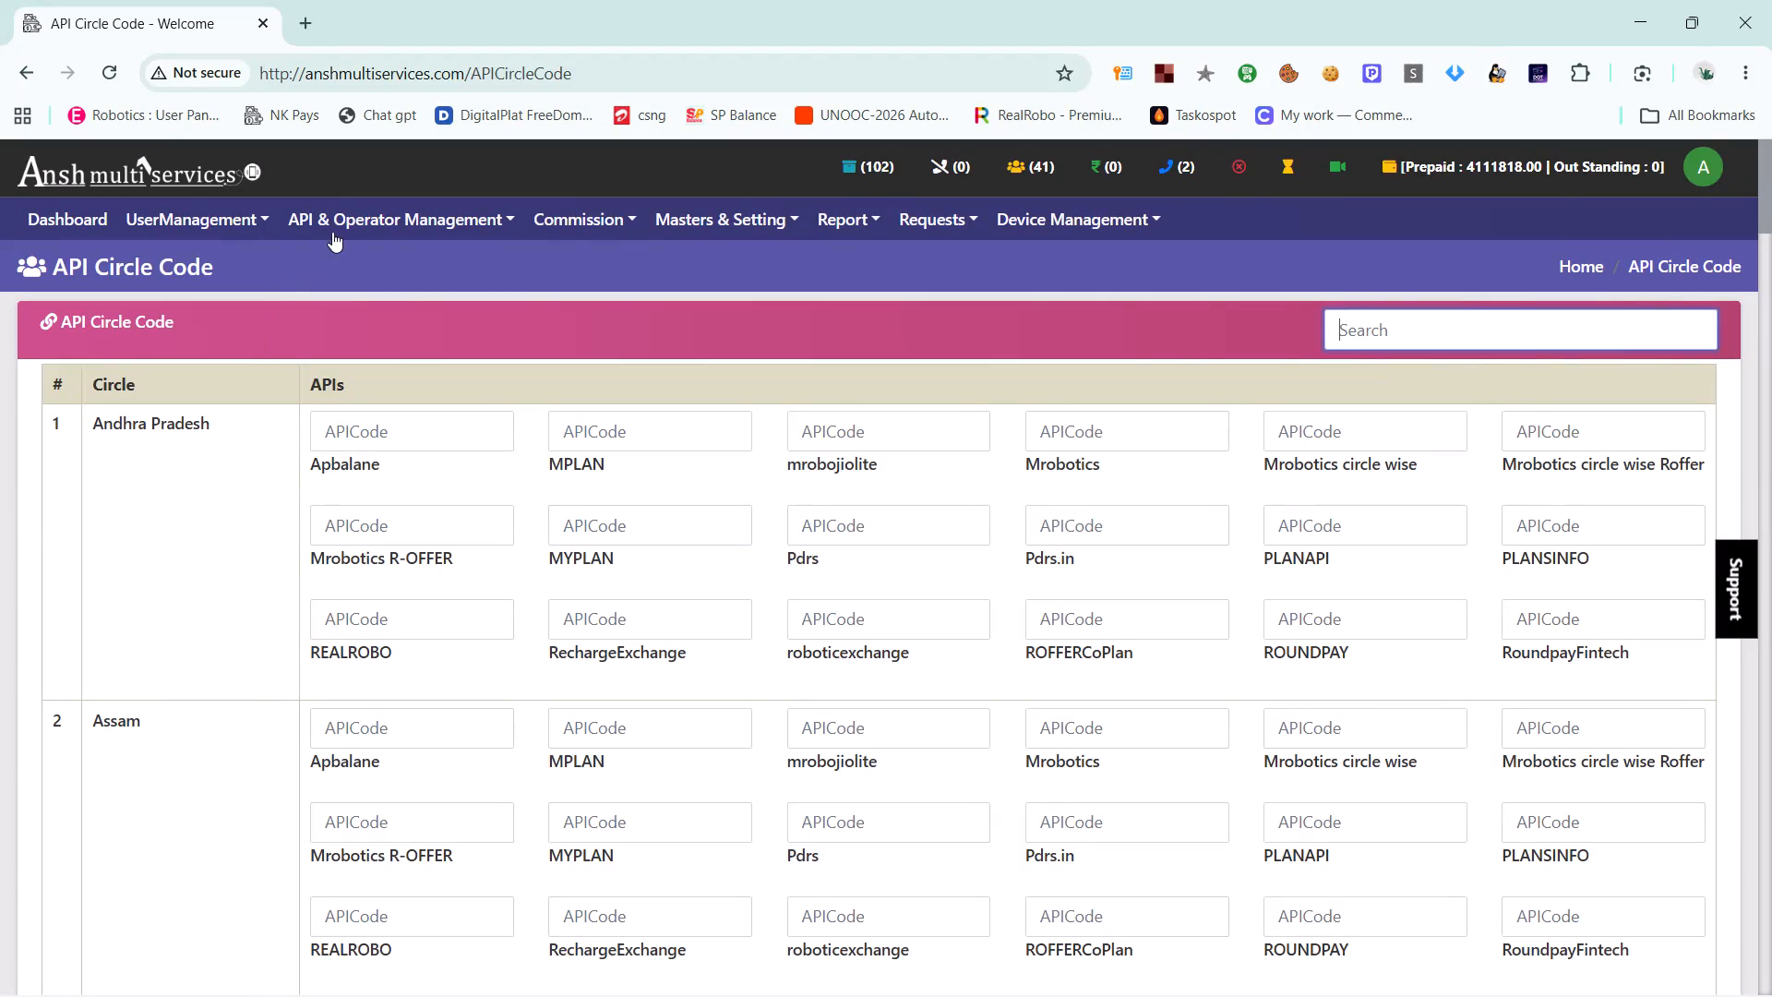
Open the API Operator Code page from the API and operator settings.
click(339, 223)
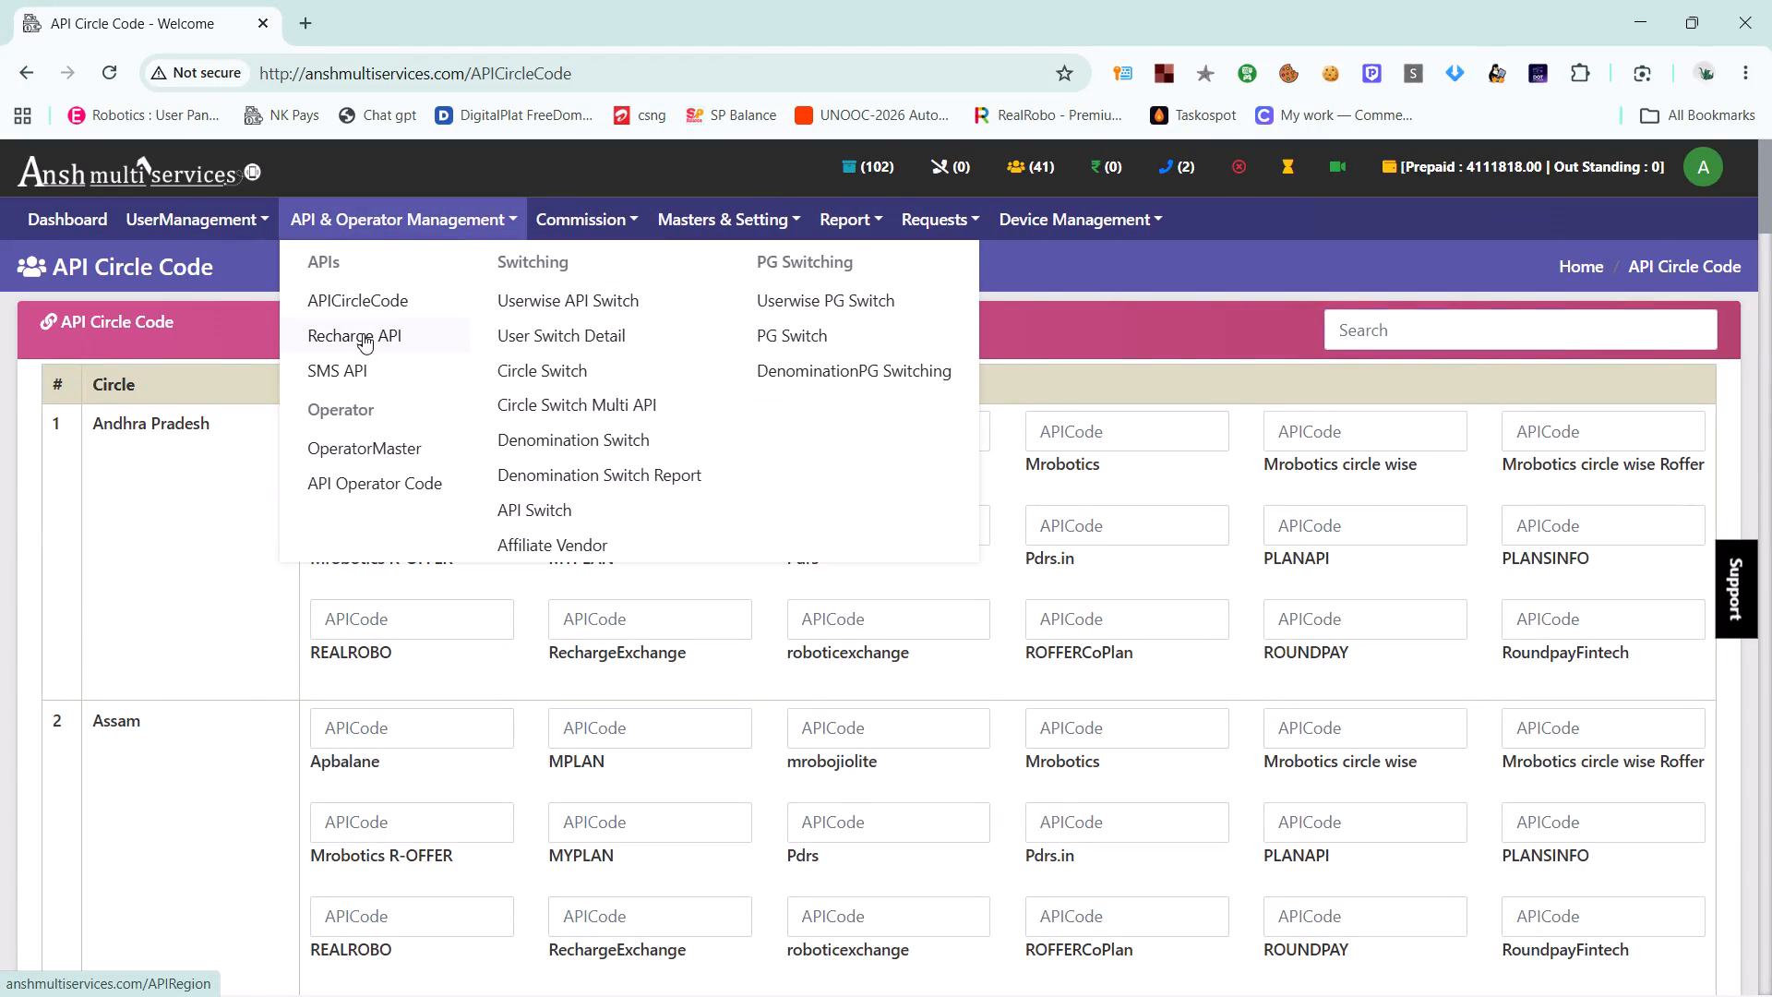
click(364, 485)
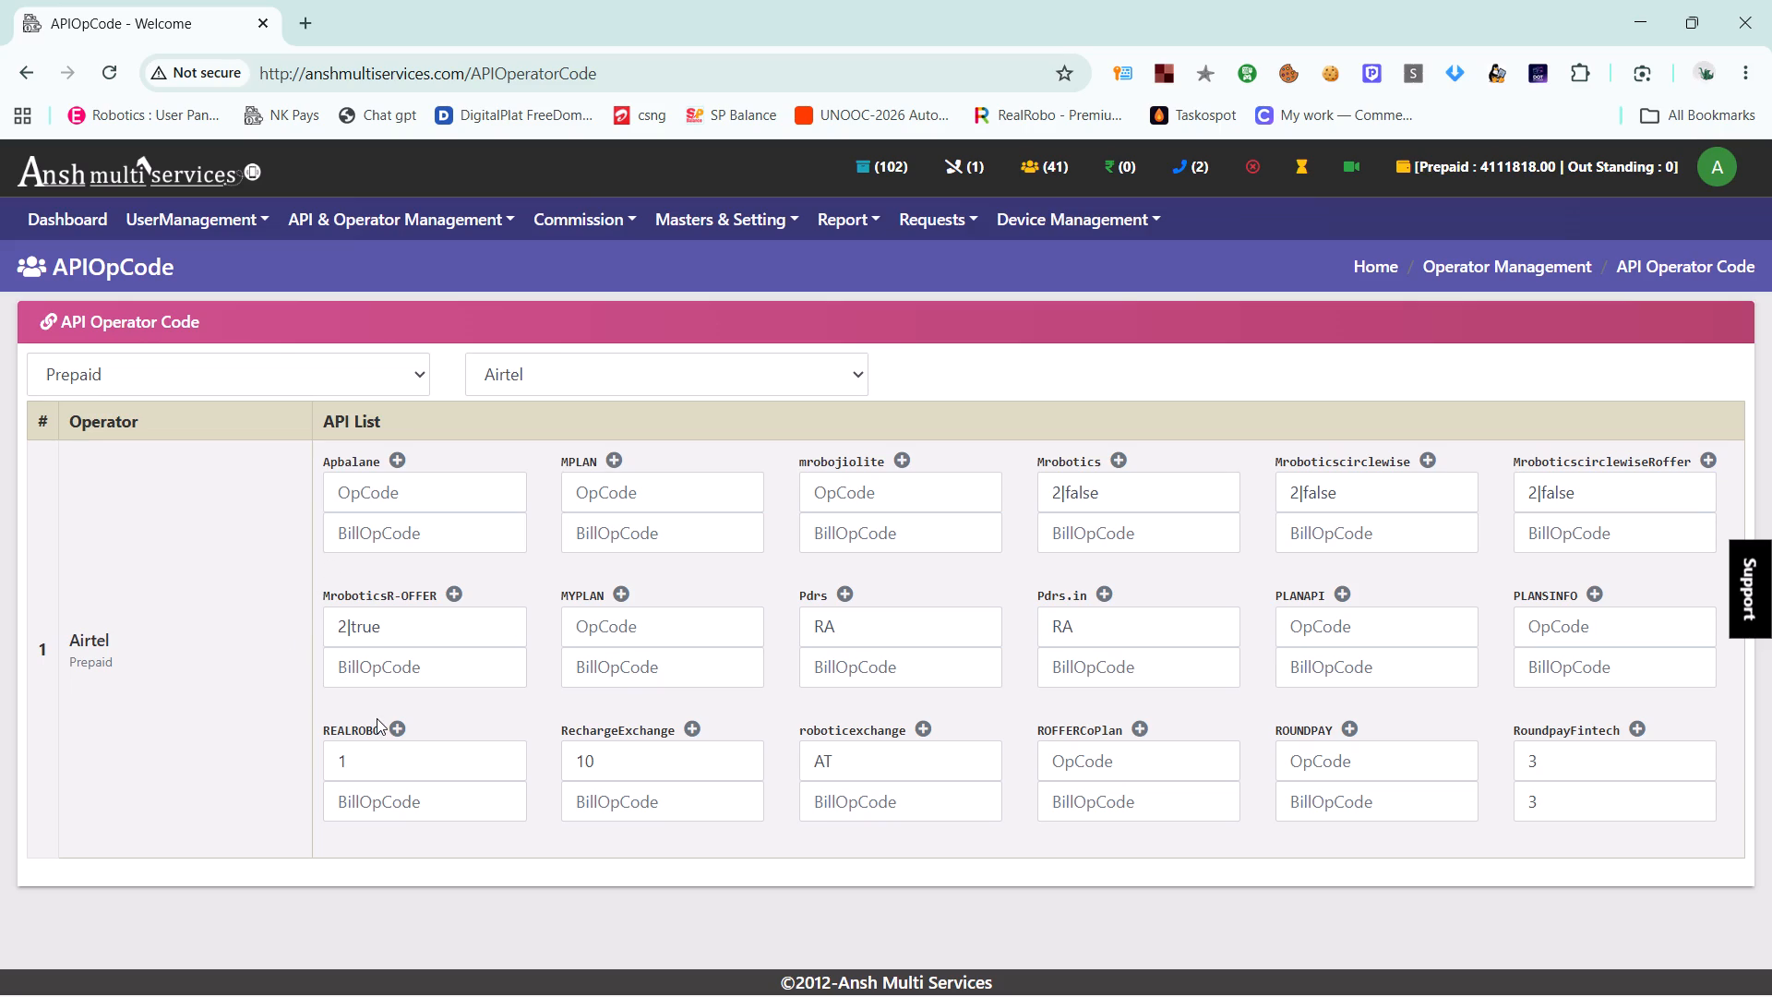
Show the API operator codes for the Prepaid operator Reliance Jio.
scroll(248, 727, down, 3)
click(313, 375)
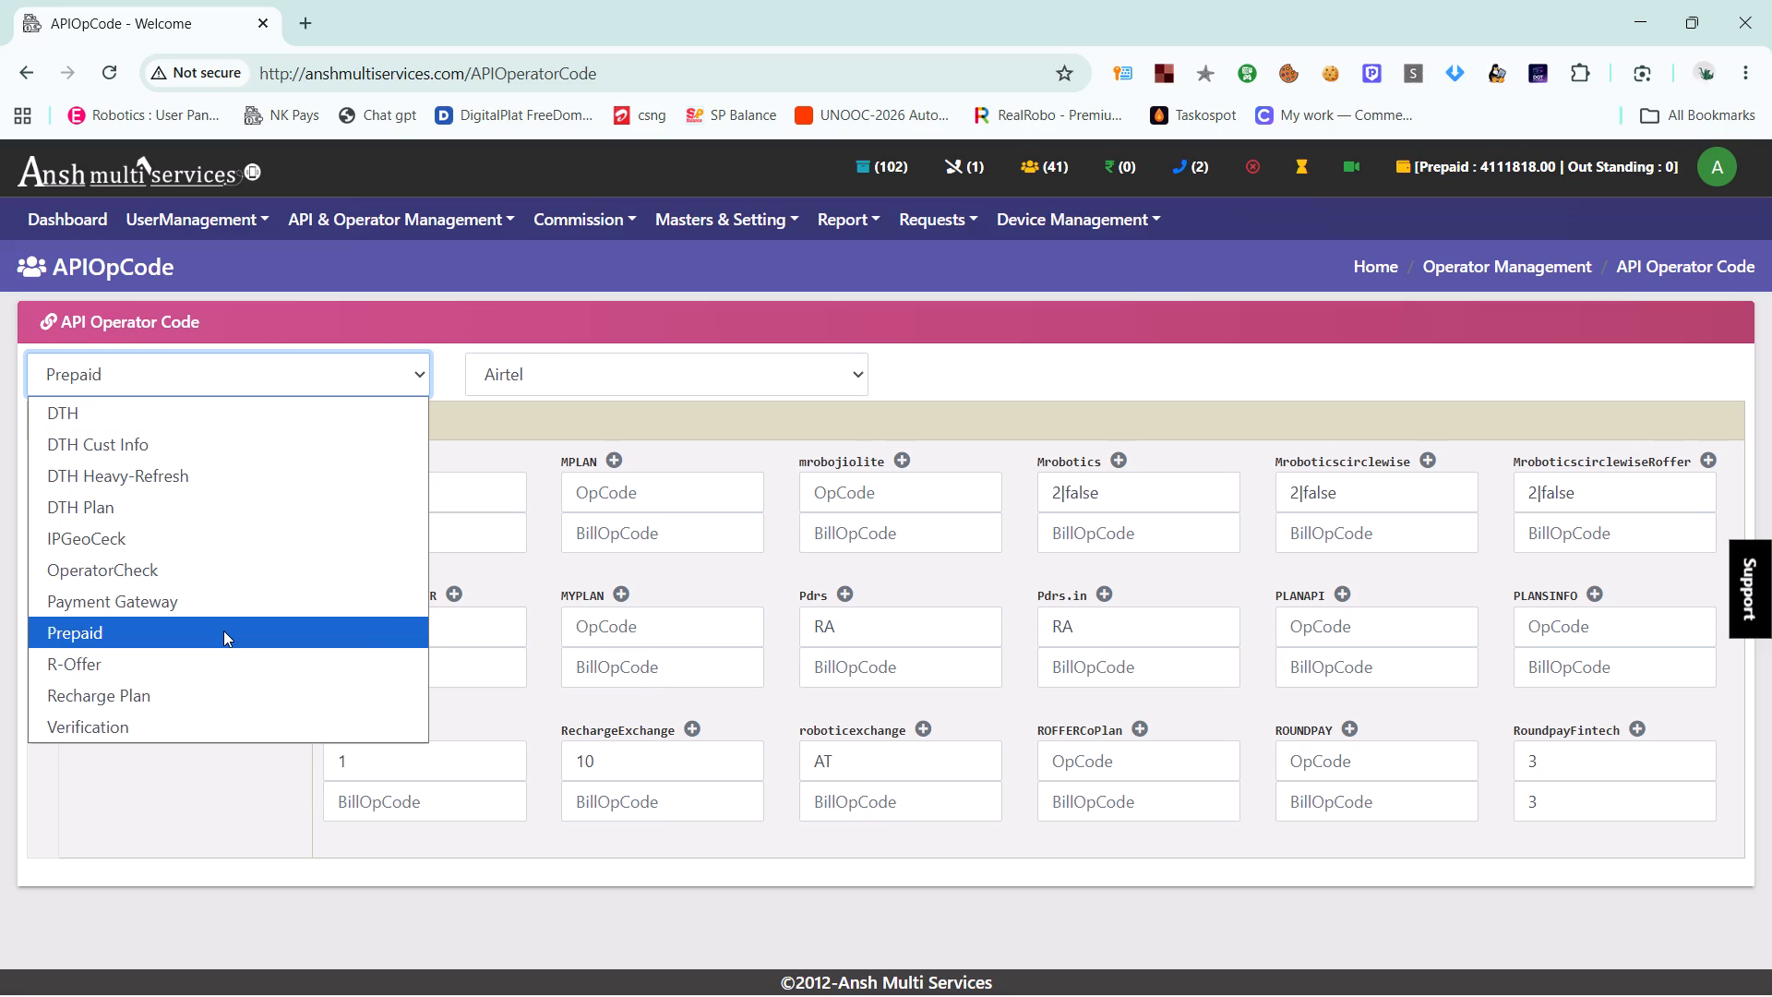
click(598, 315)
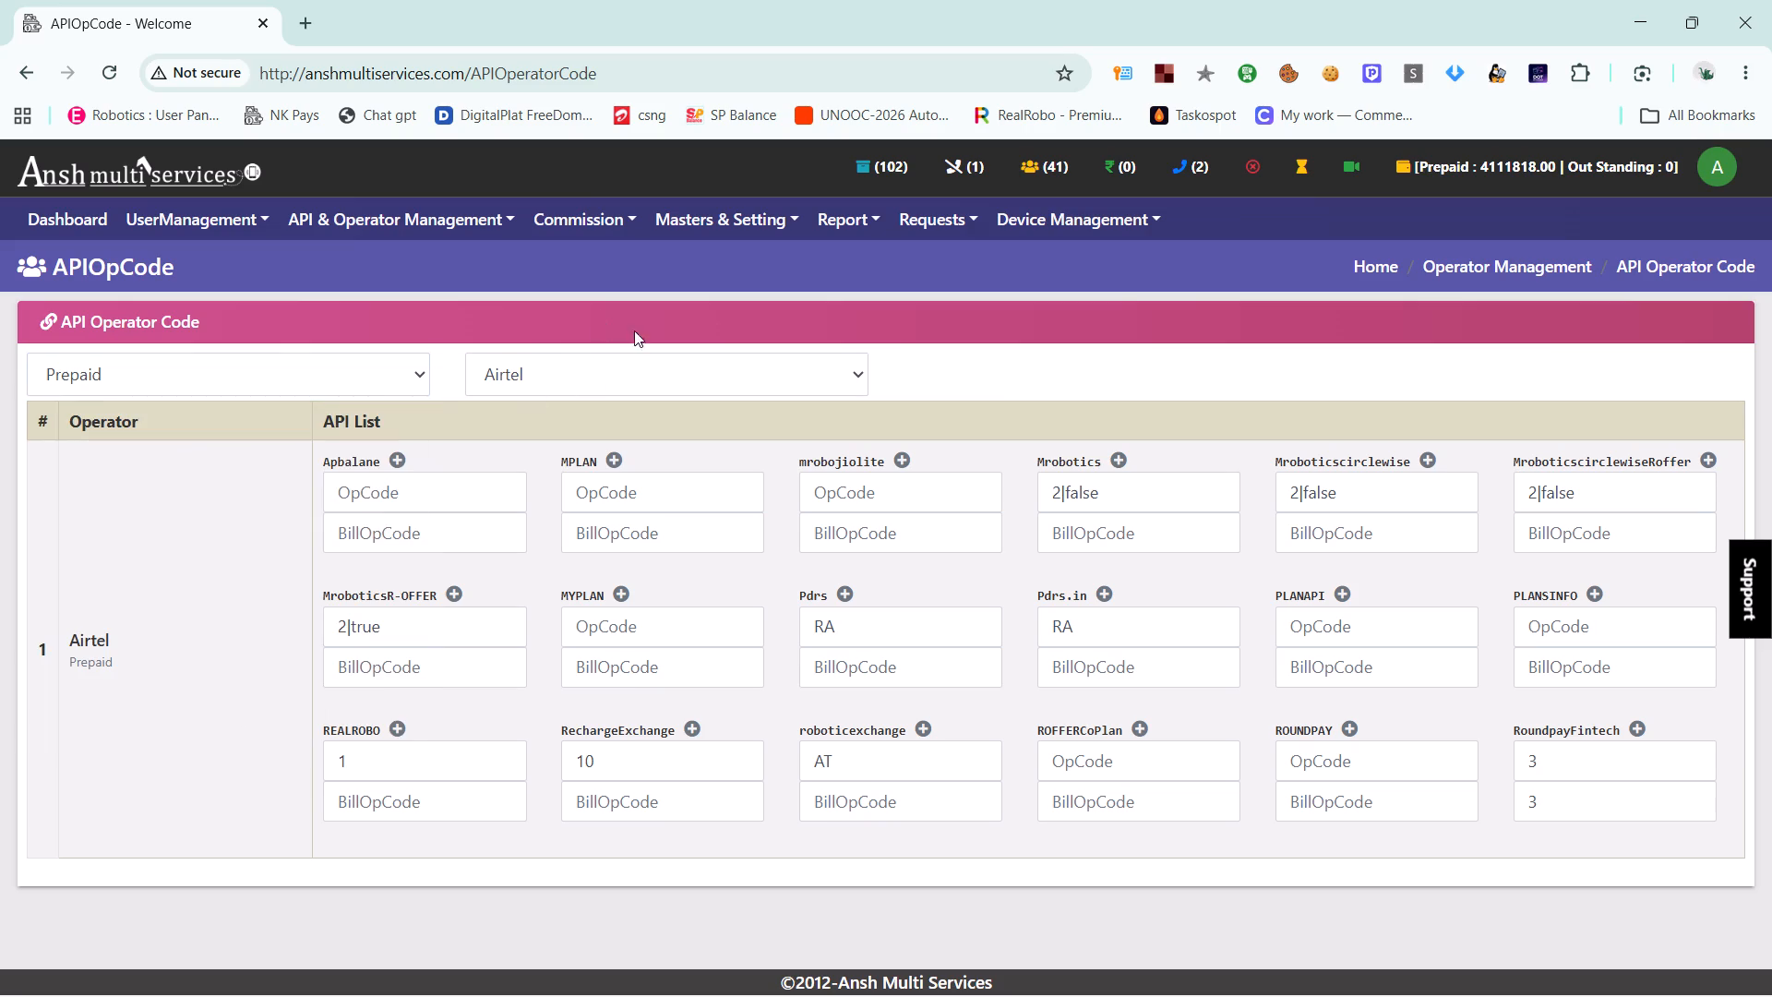
click(697, 368)
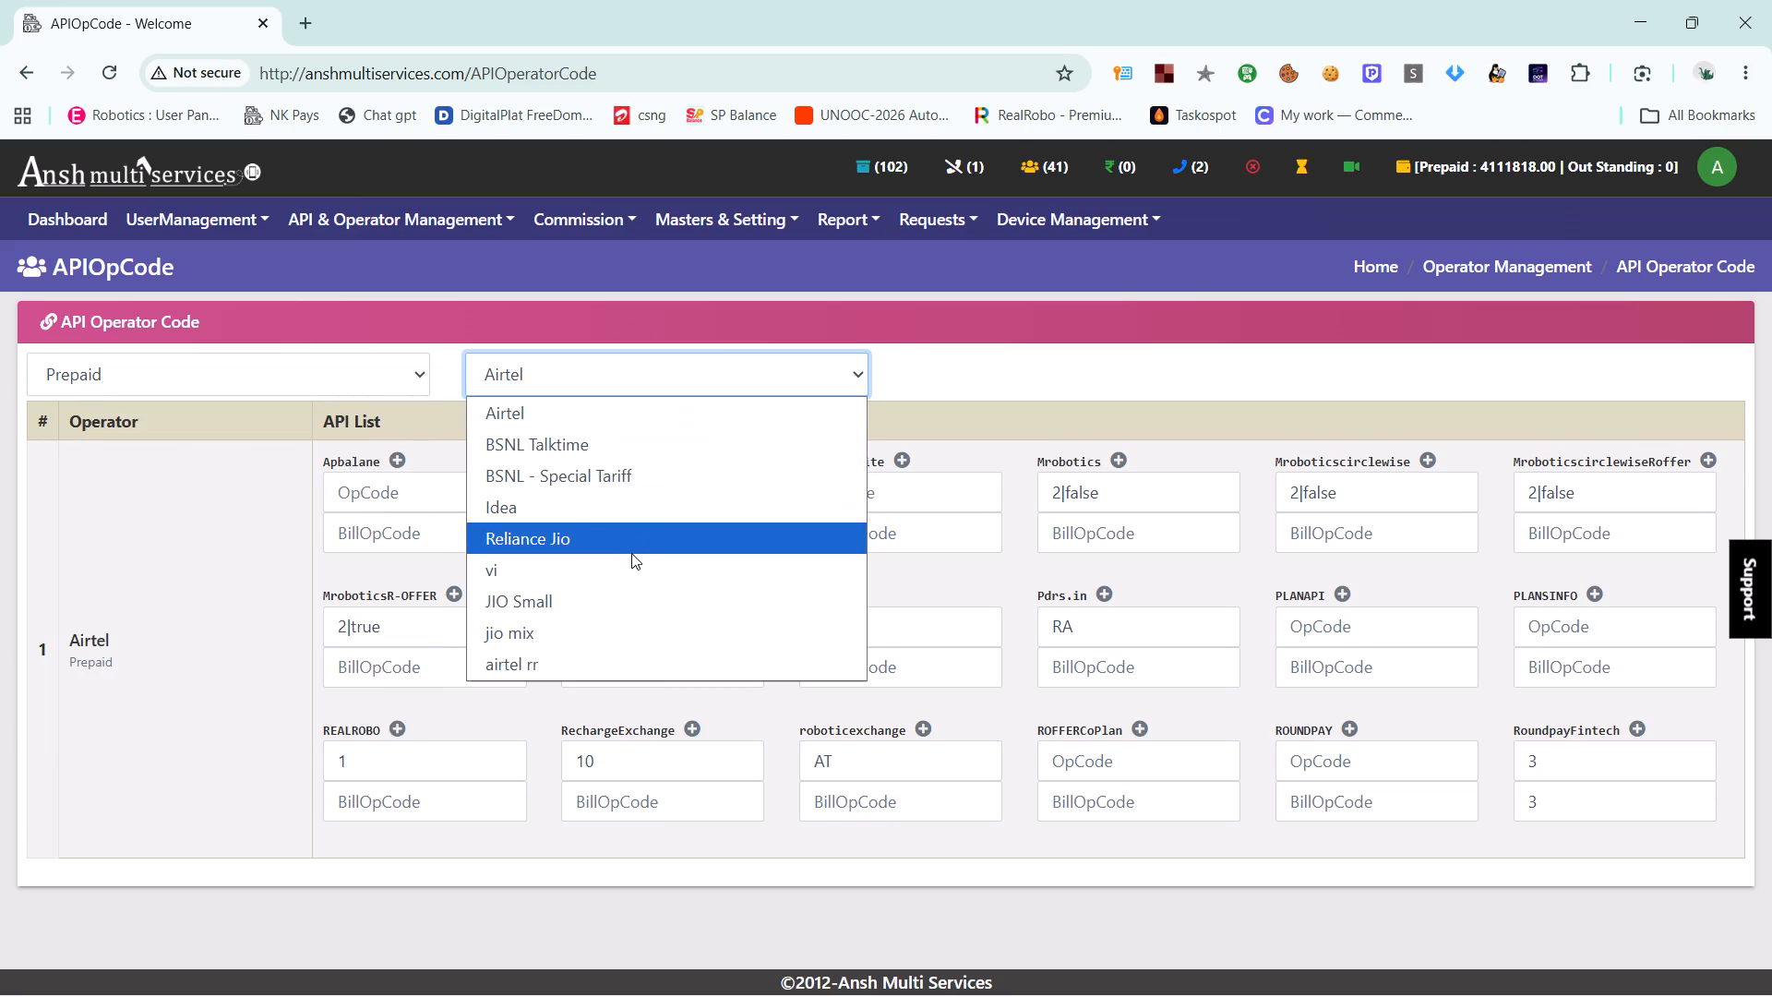
click(631, 553)
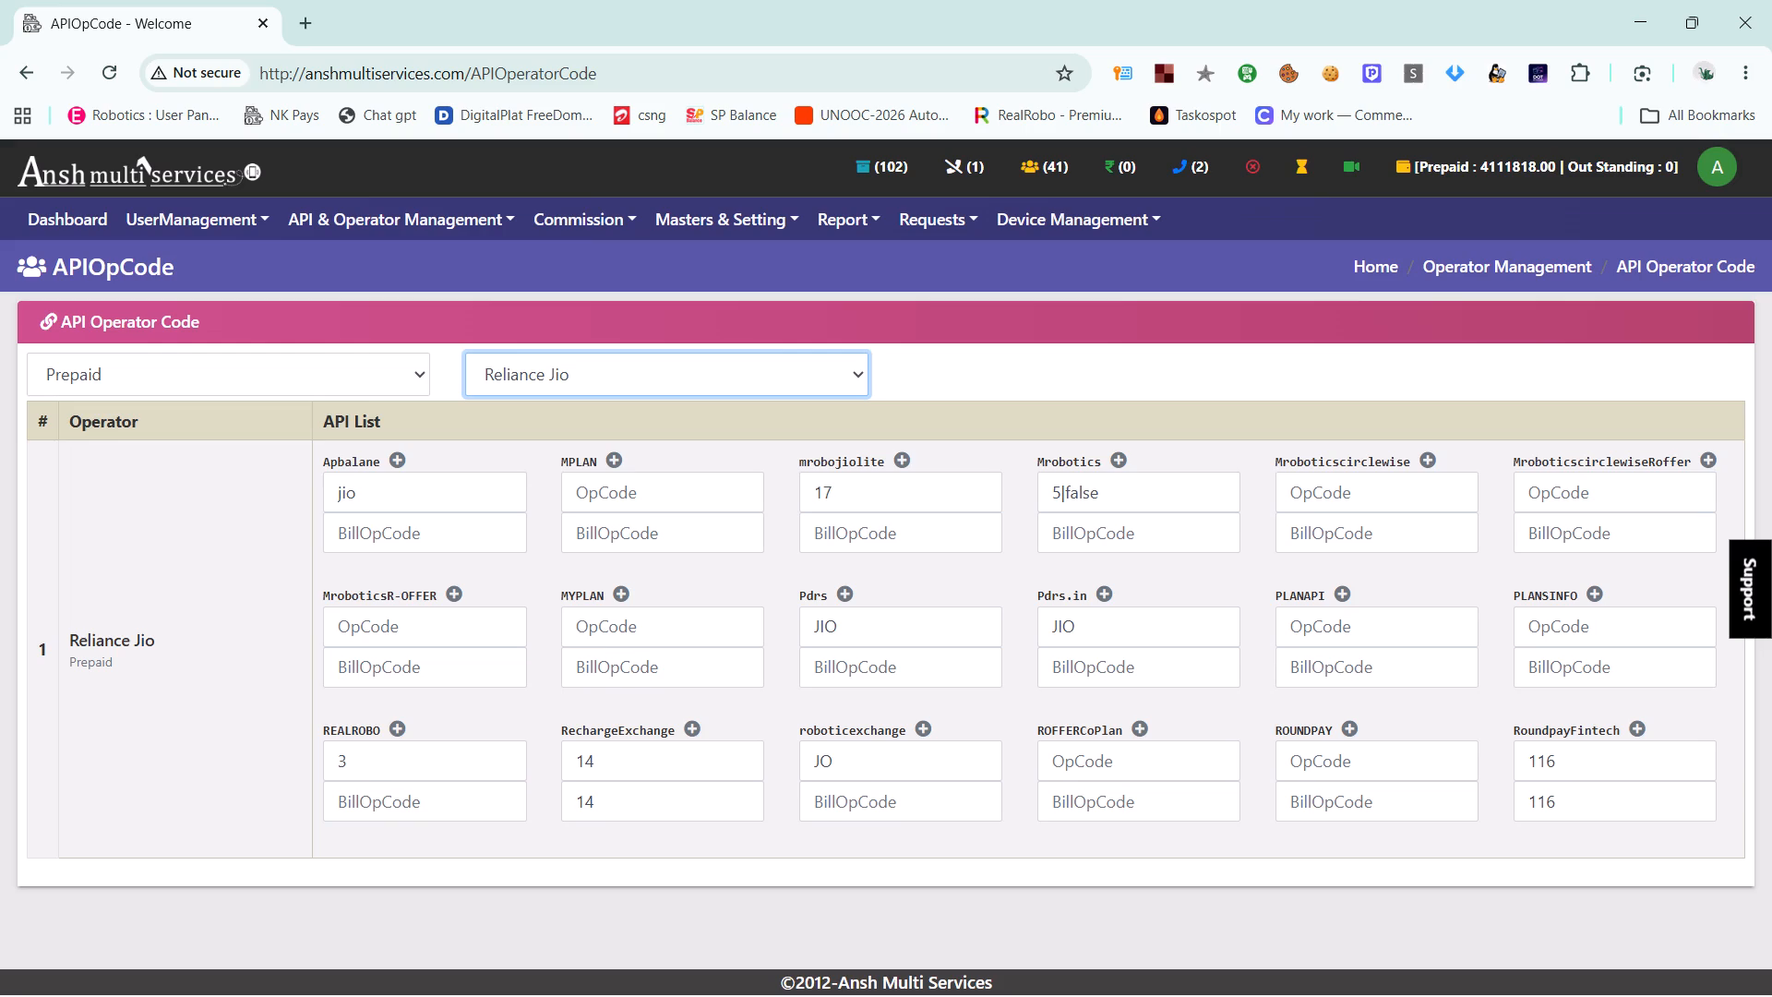
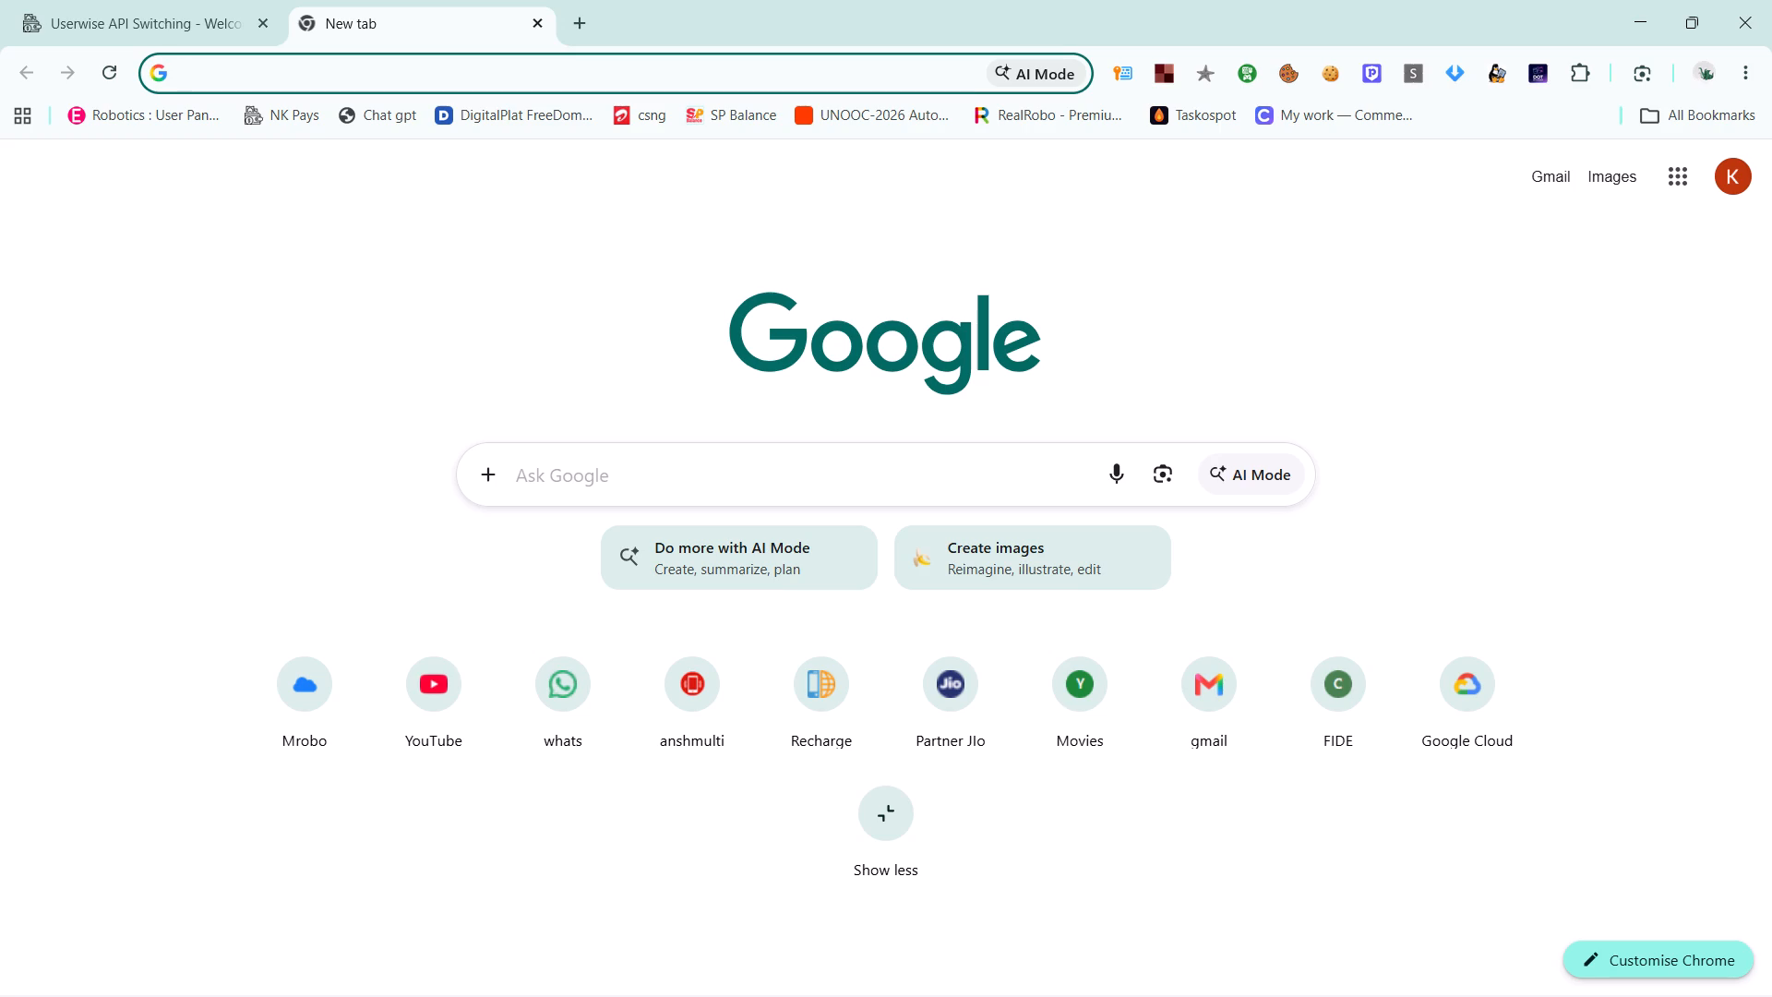
text(pdr)
key(s)
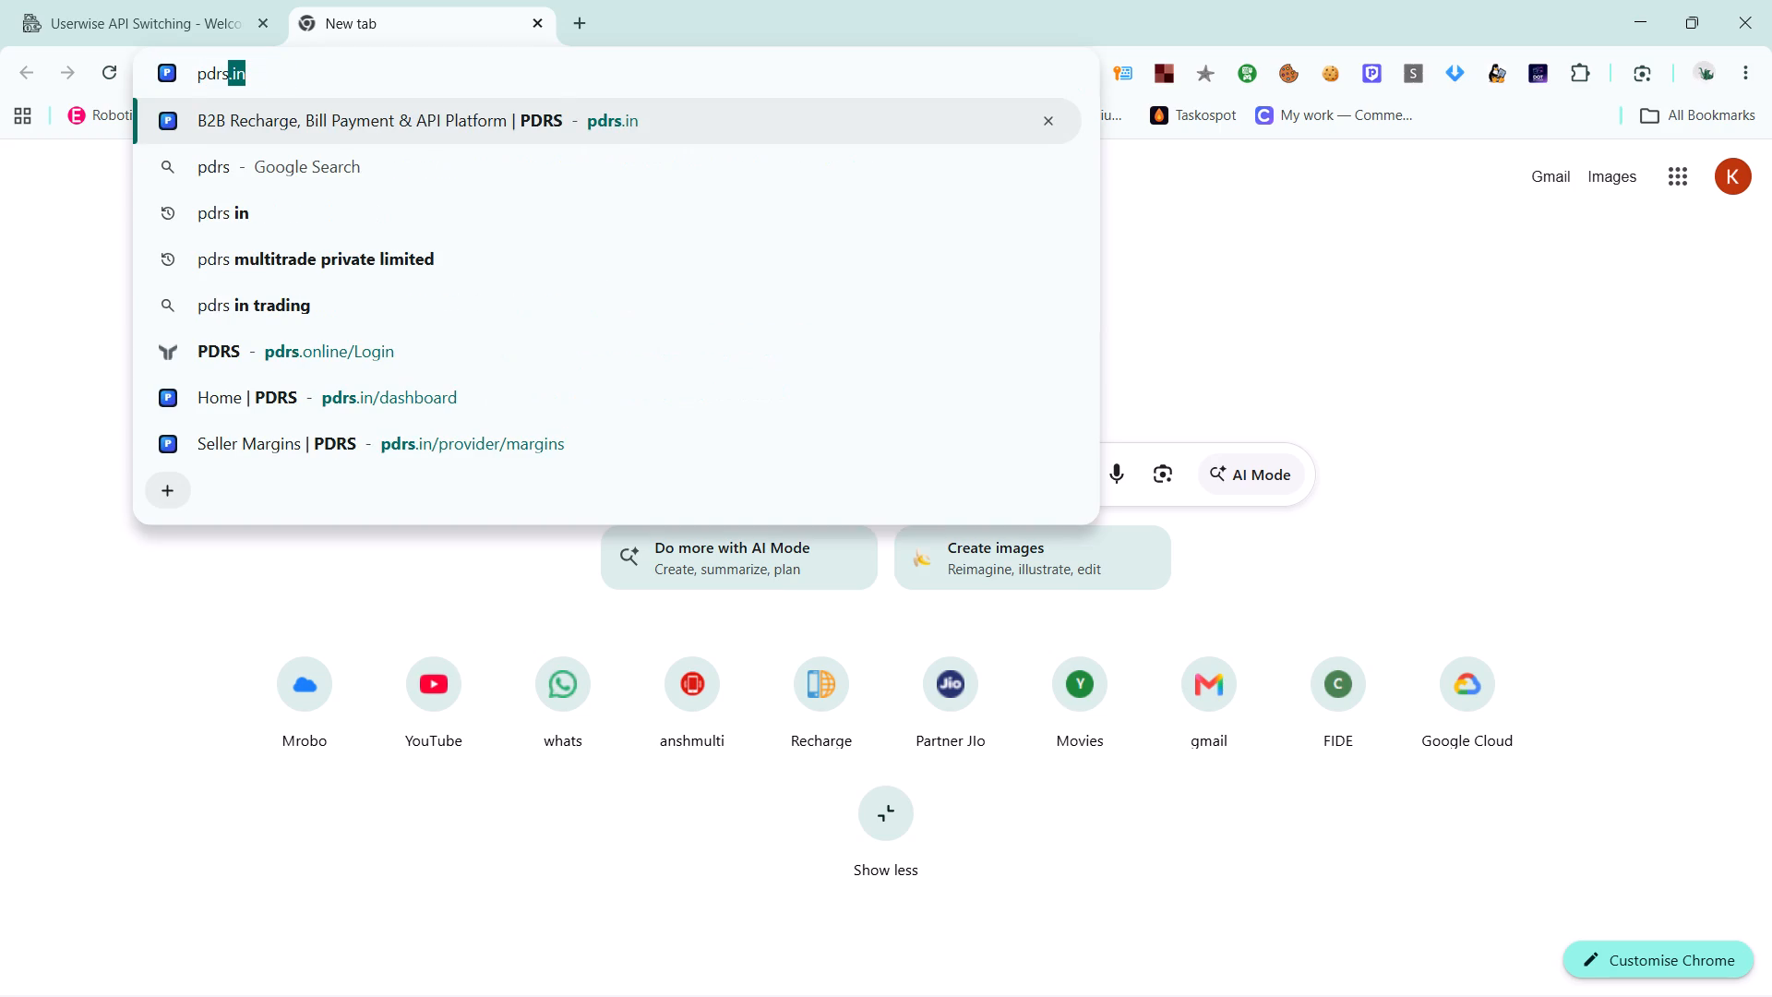
click(234, 222)
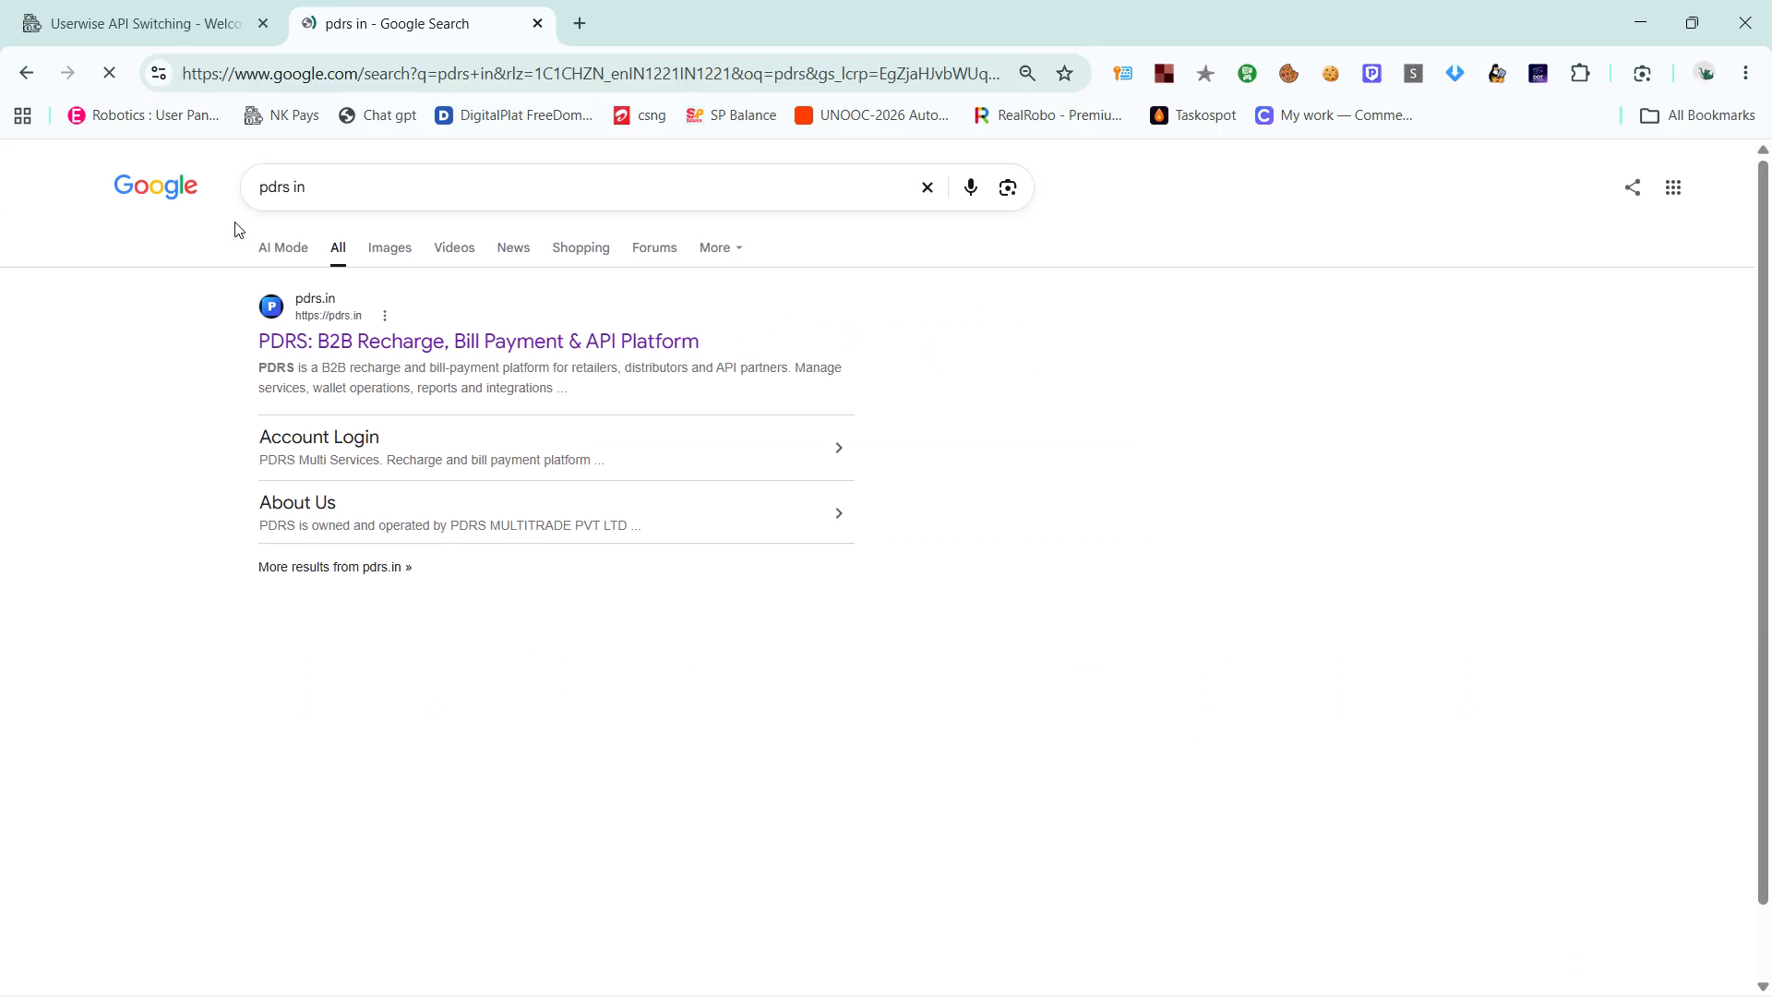
click(340, 304)
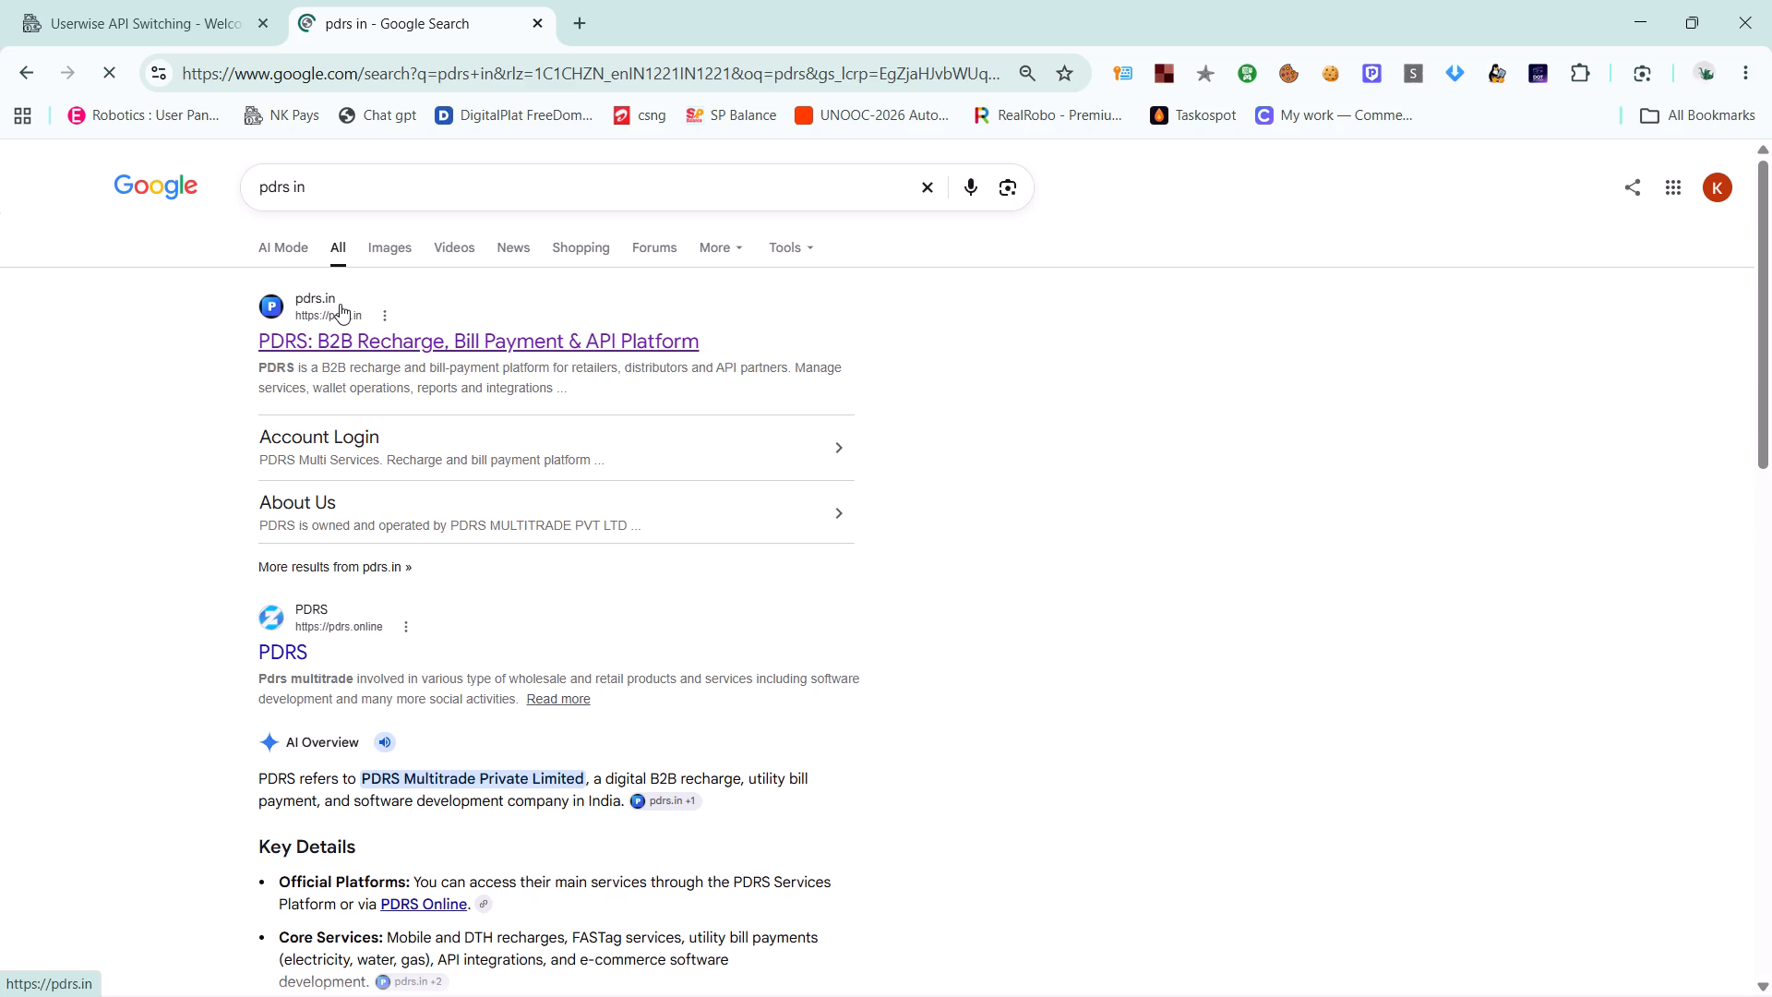
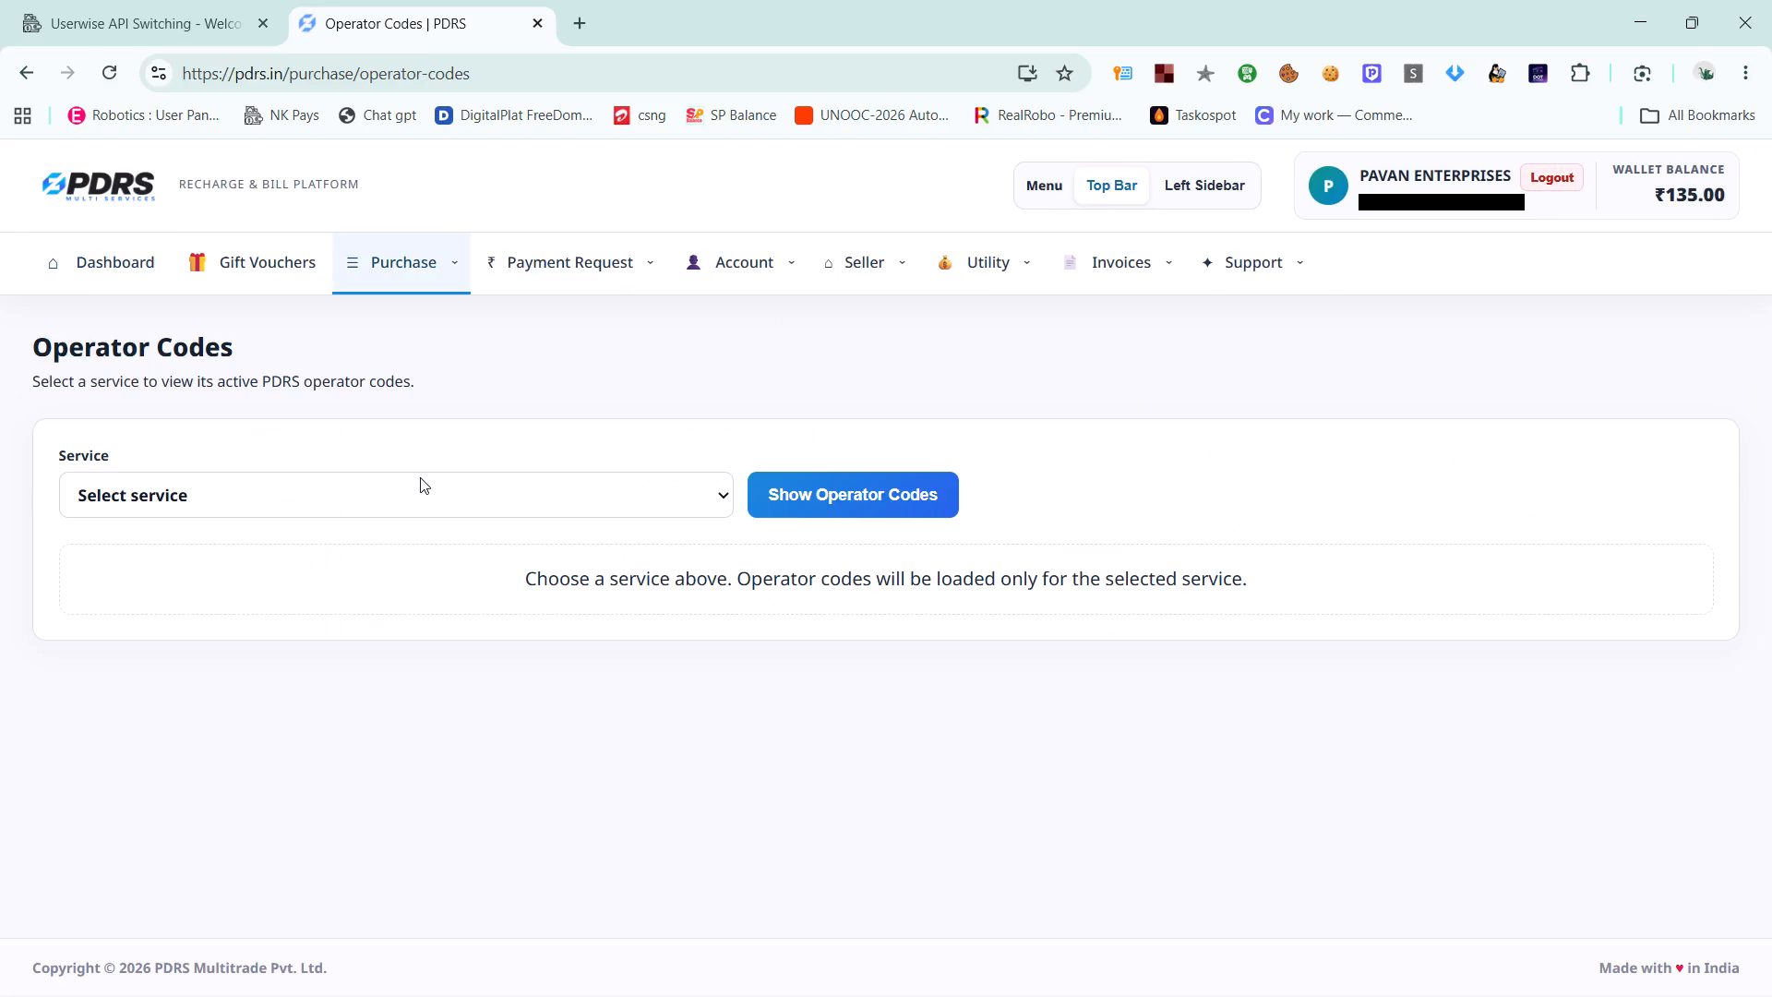
Show the PDRS operator codes for the Mobile Prepaid service.
click(418, 498)
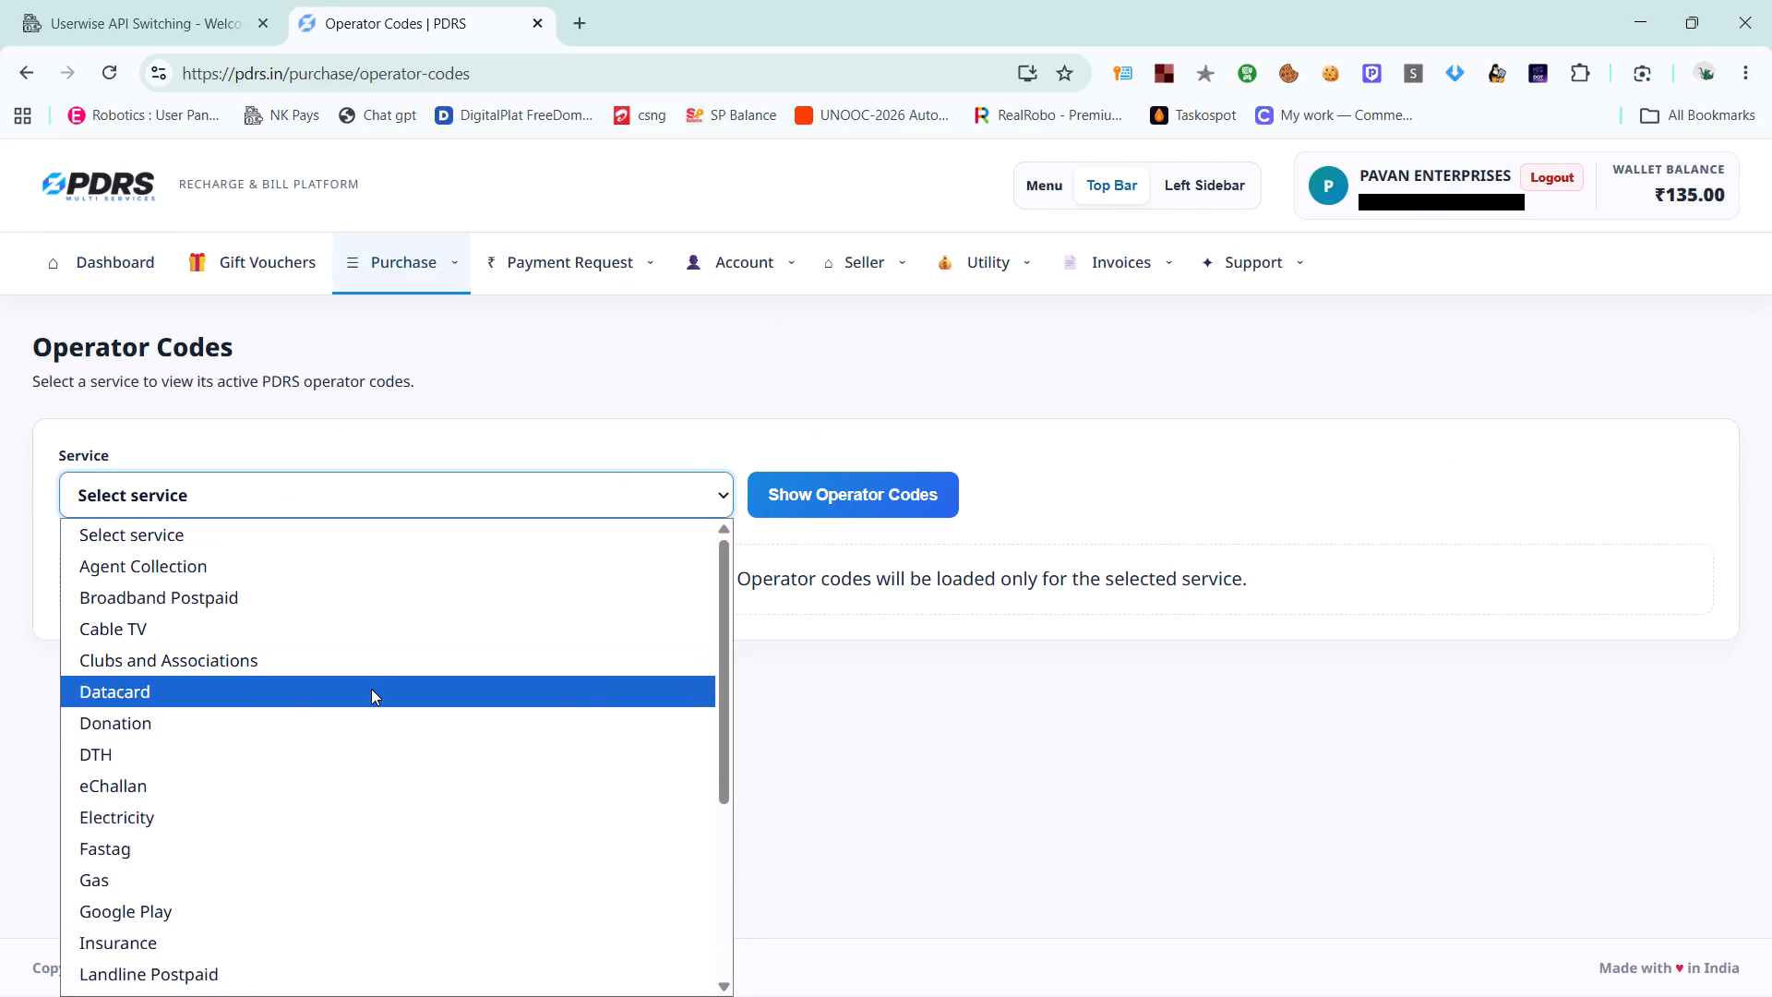
scroll(361, 758, up, 1)
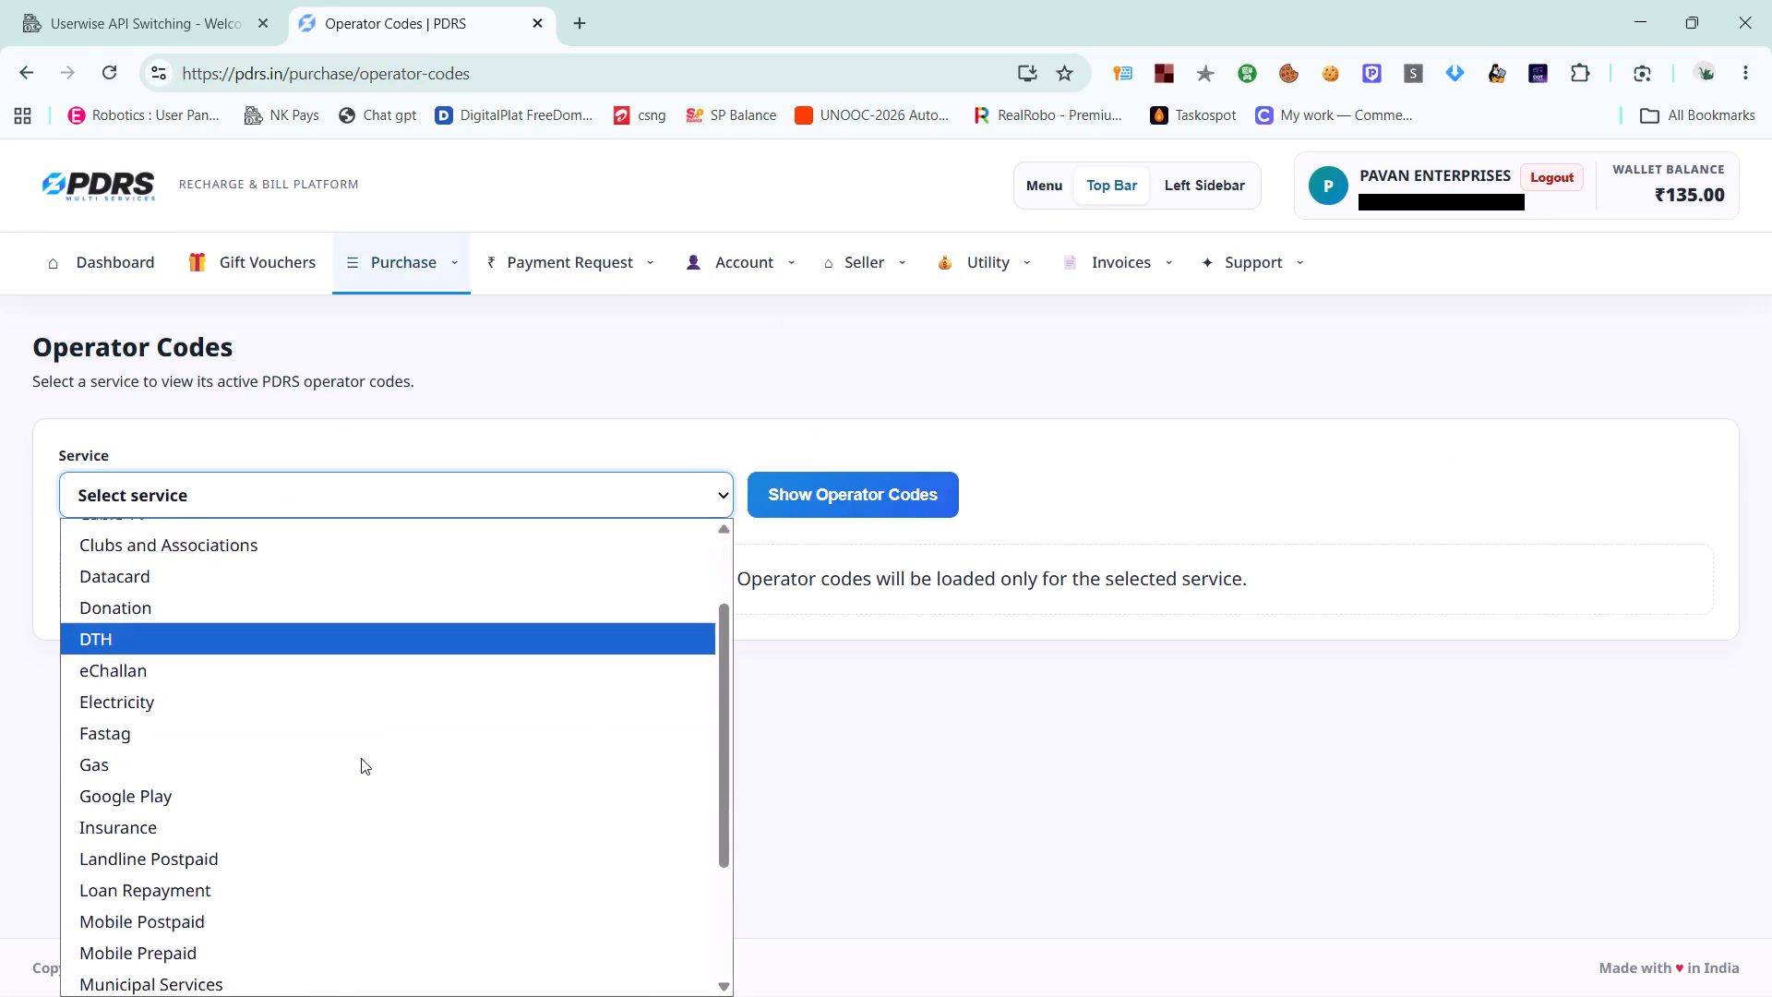
scroll(361, 758, up, 2)
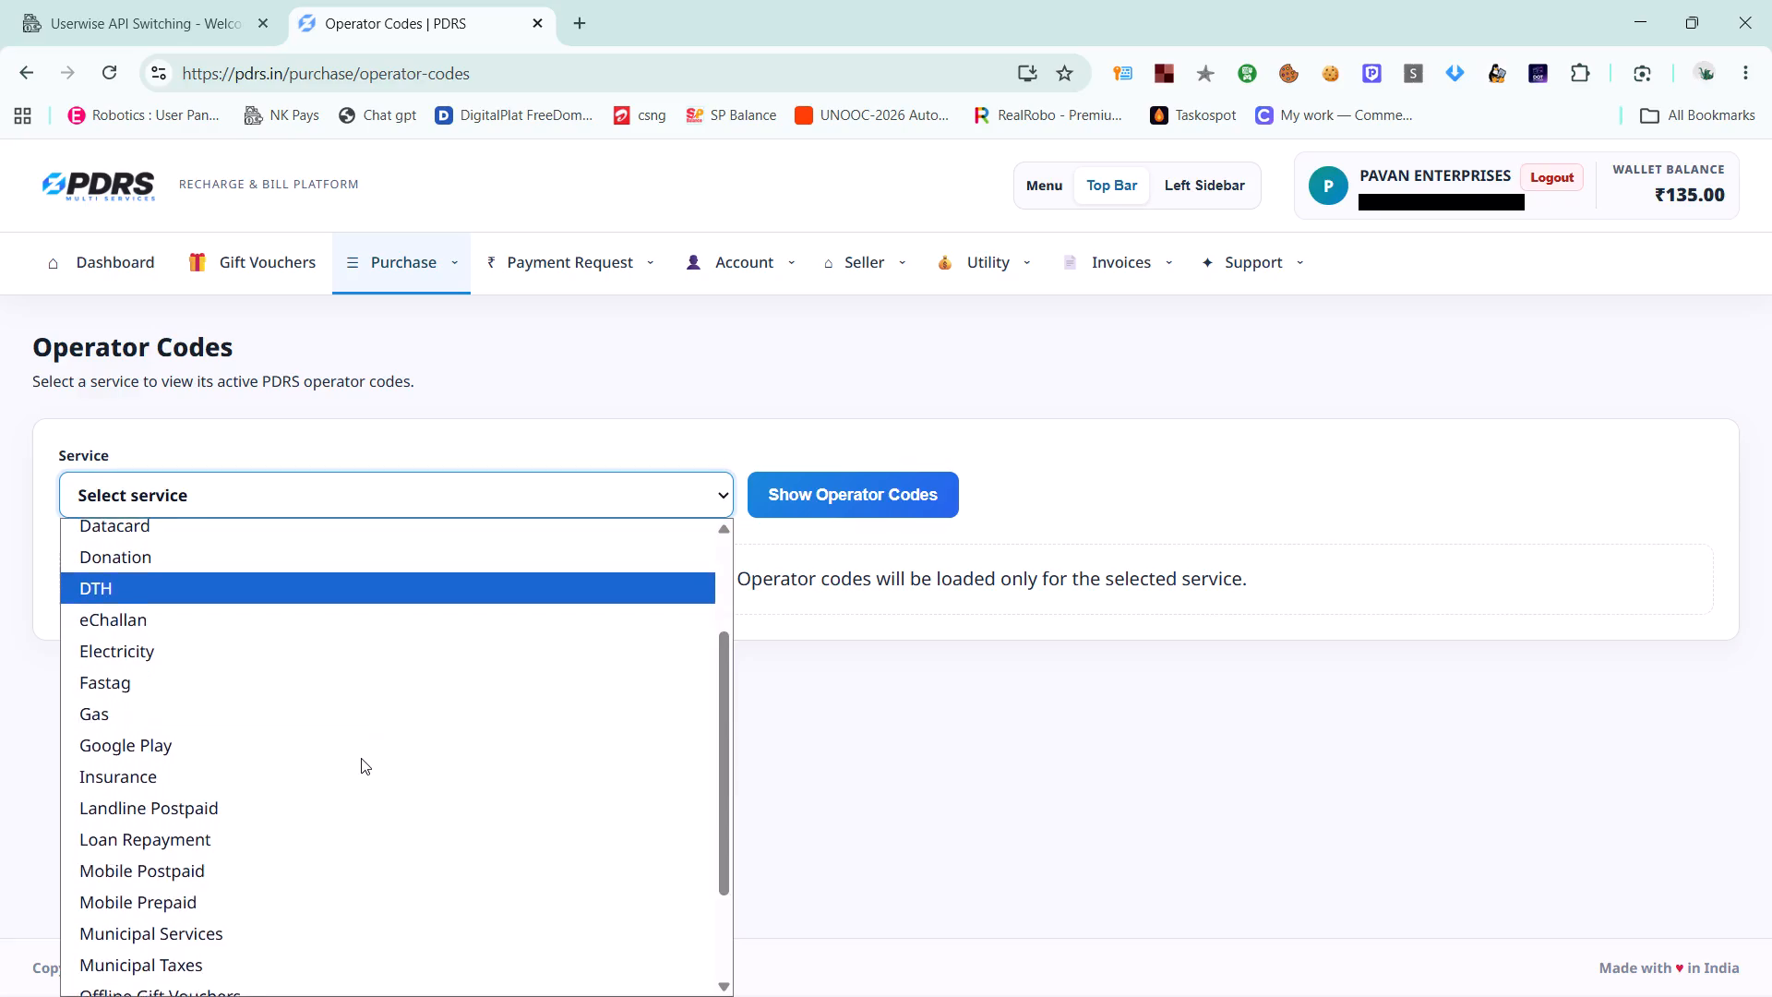
scroll(361, 758, up, 1)
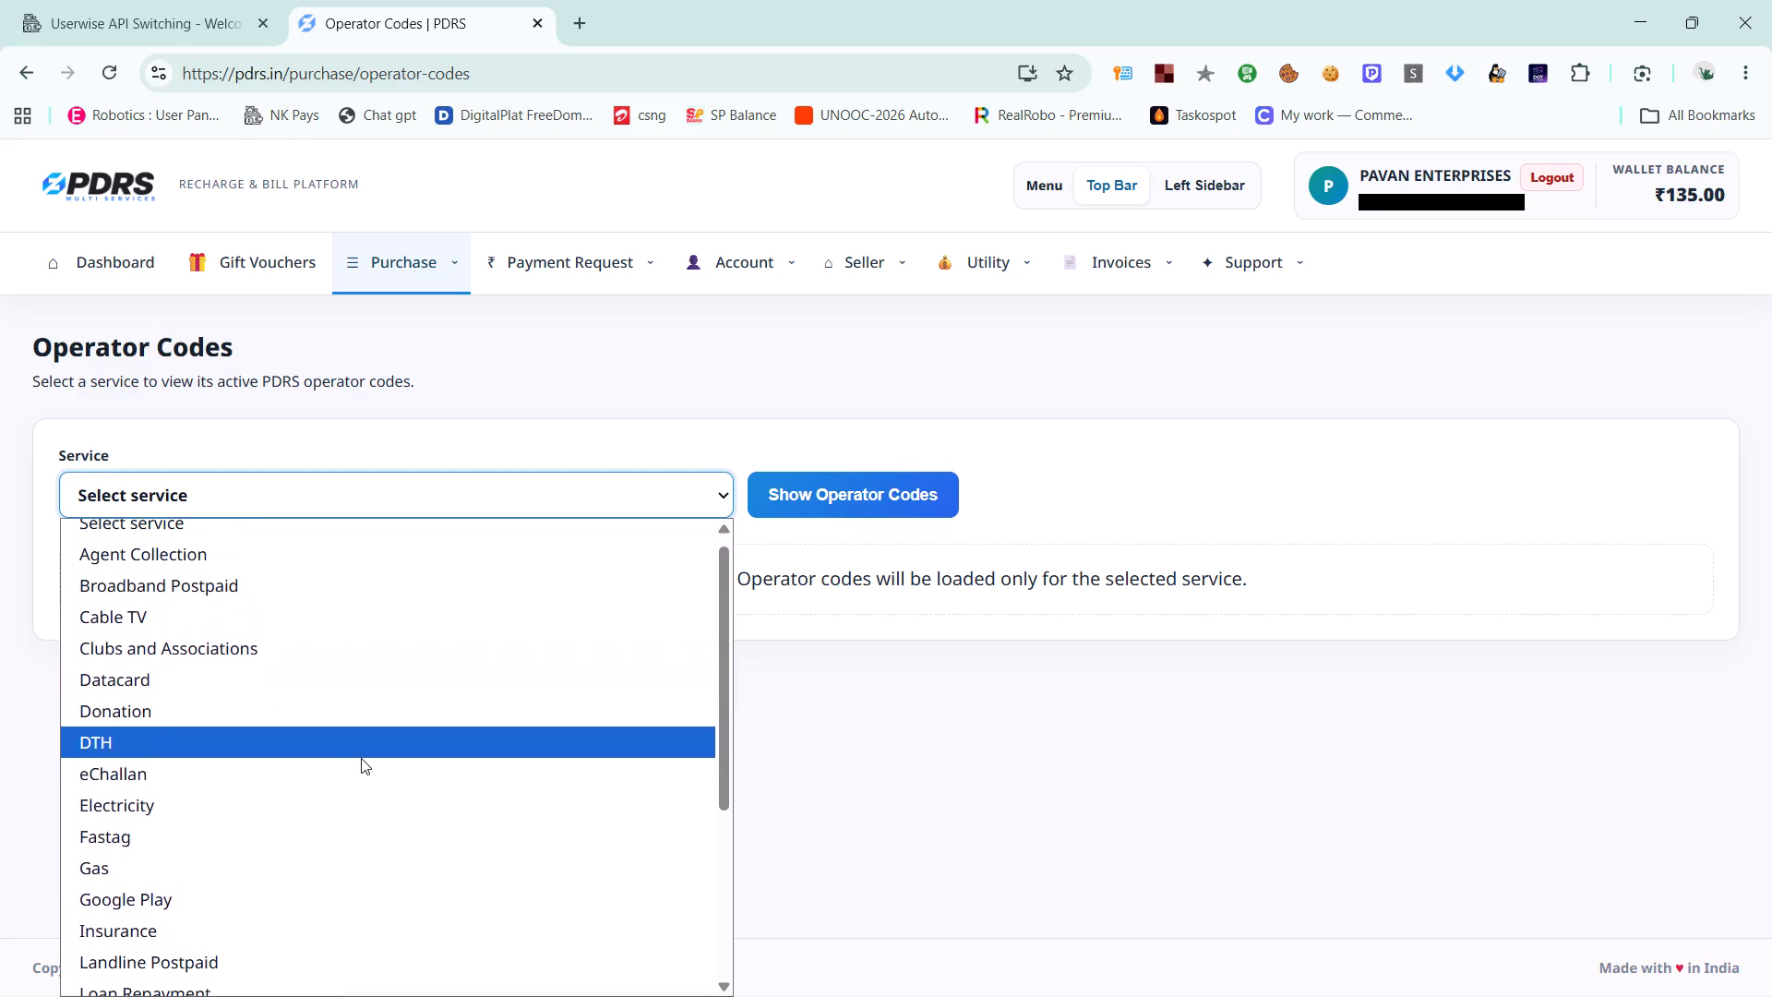
scroll(361, 758, down, 2)
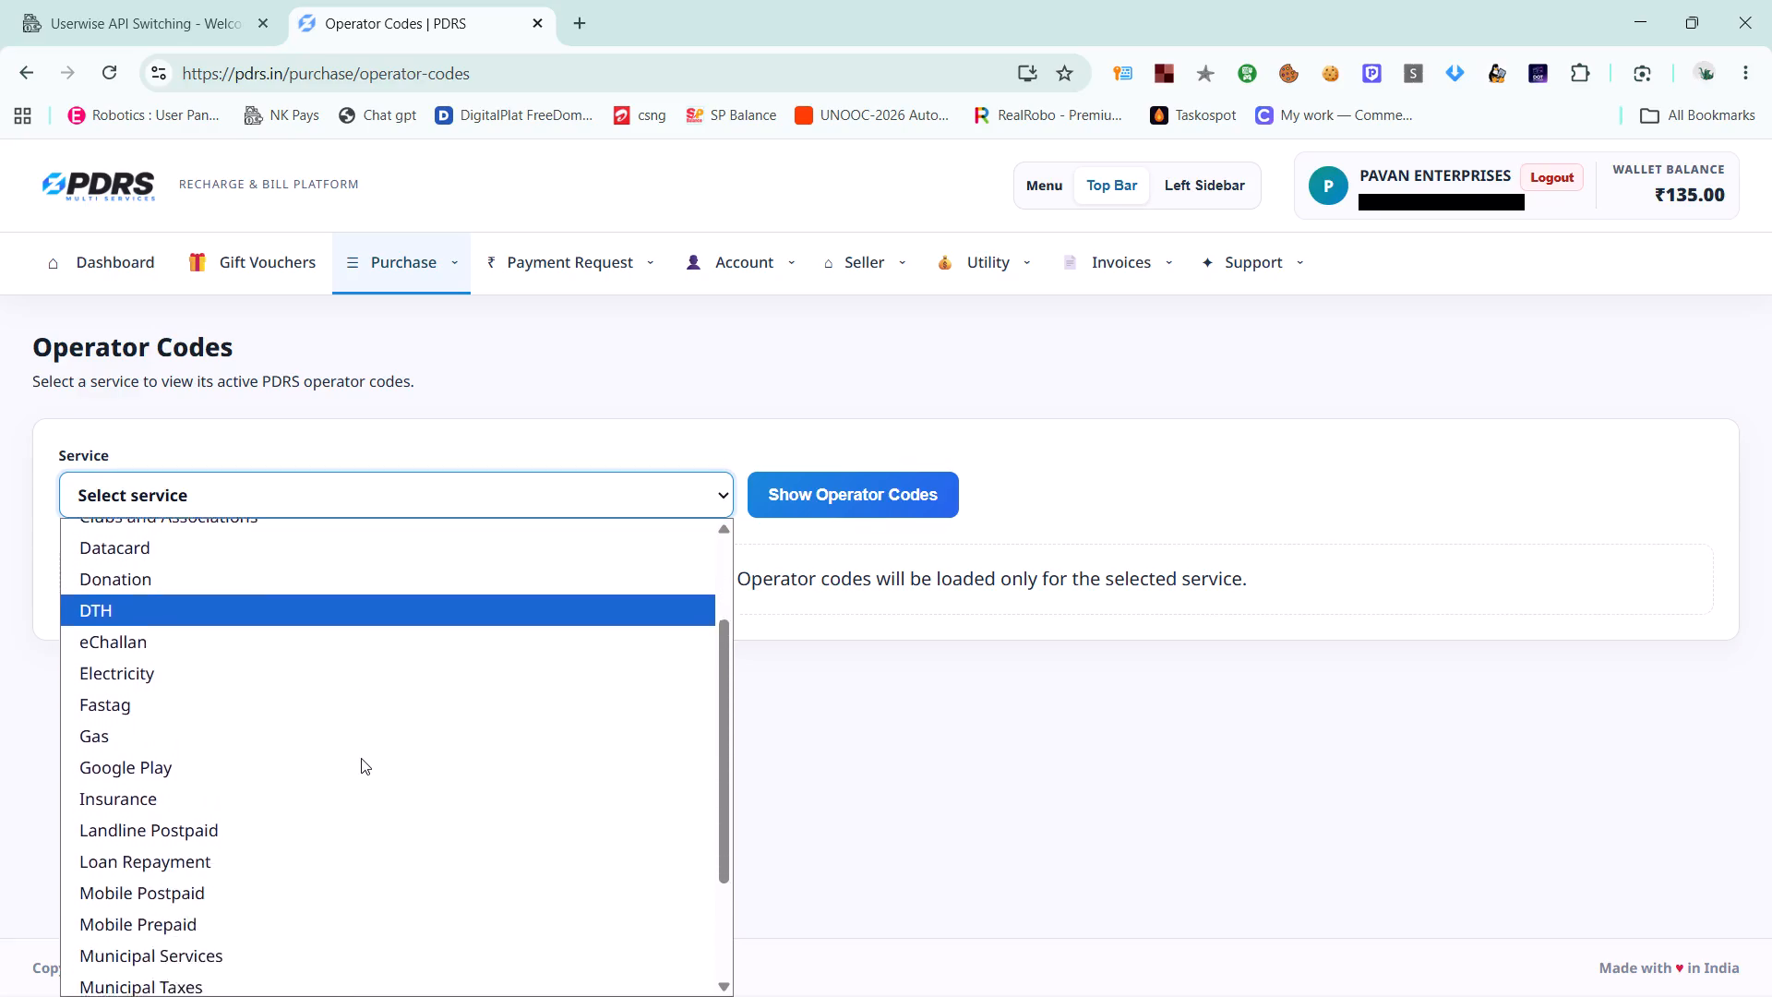
scroll(361, 758, down, 2)
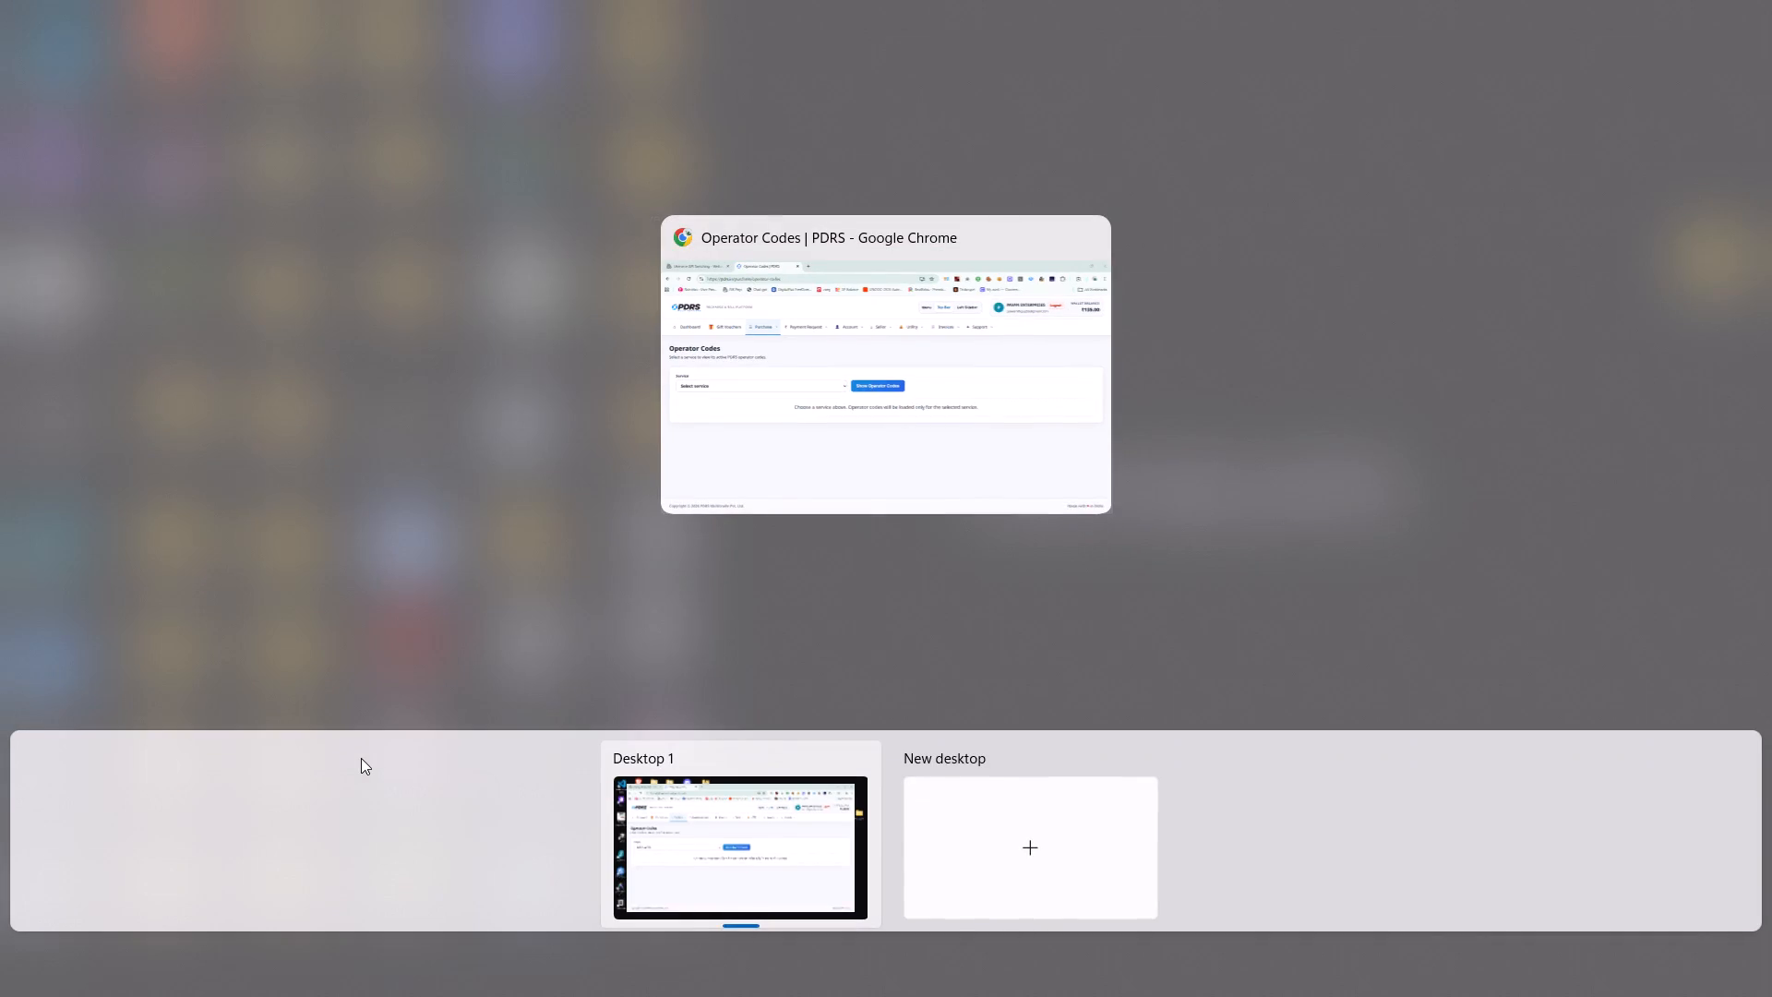
click(731, 414)
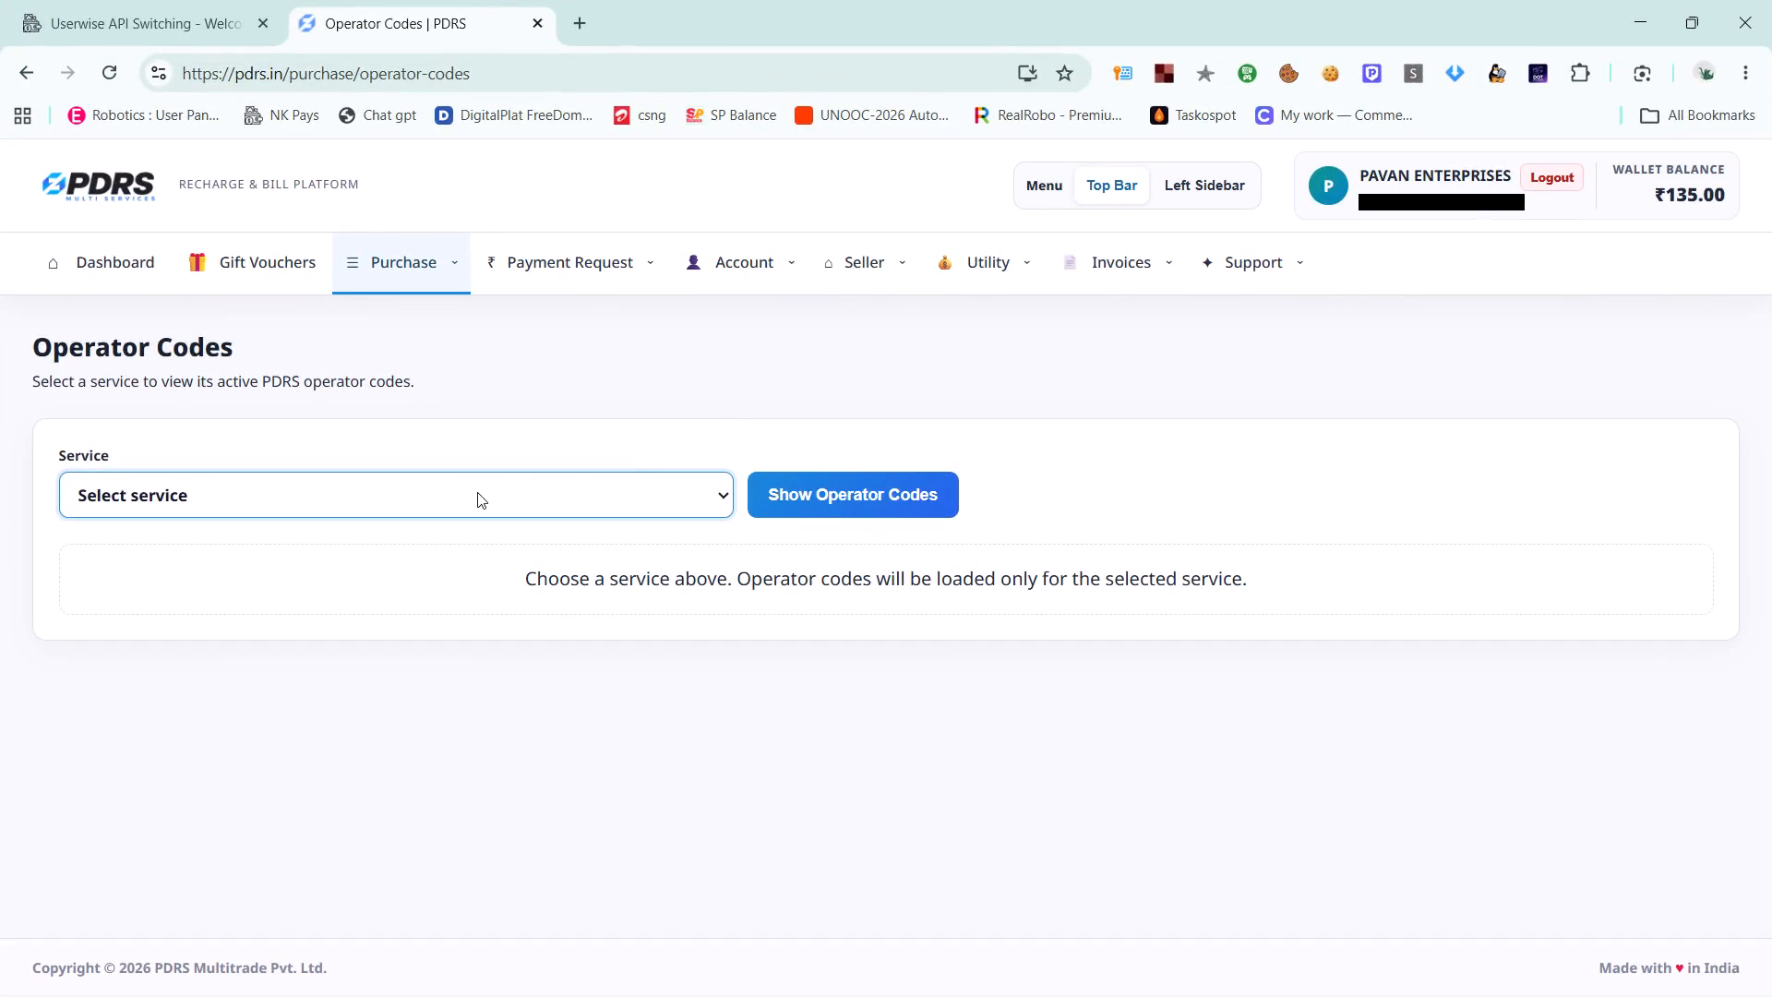
click(466, 494)
scroll(421, 689, down, 1)
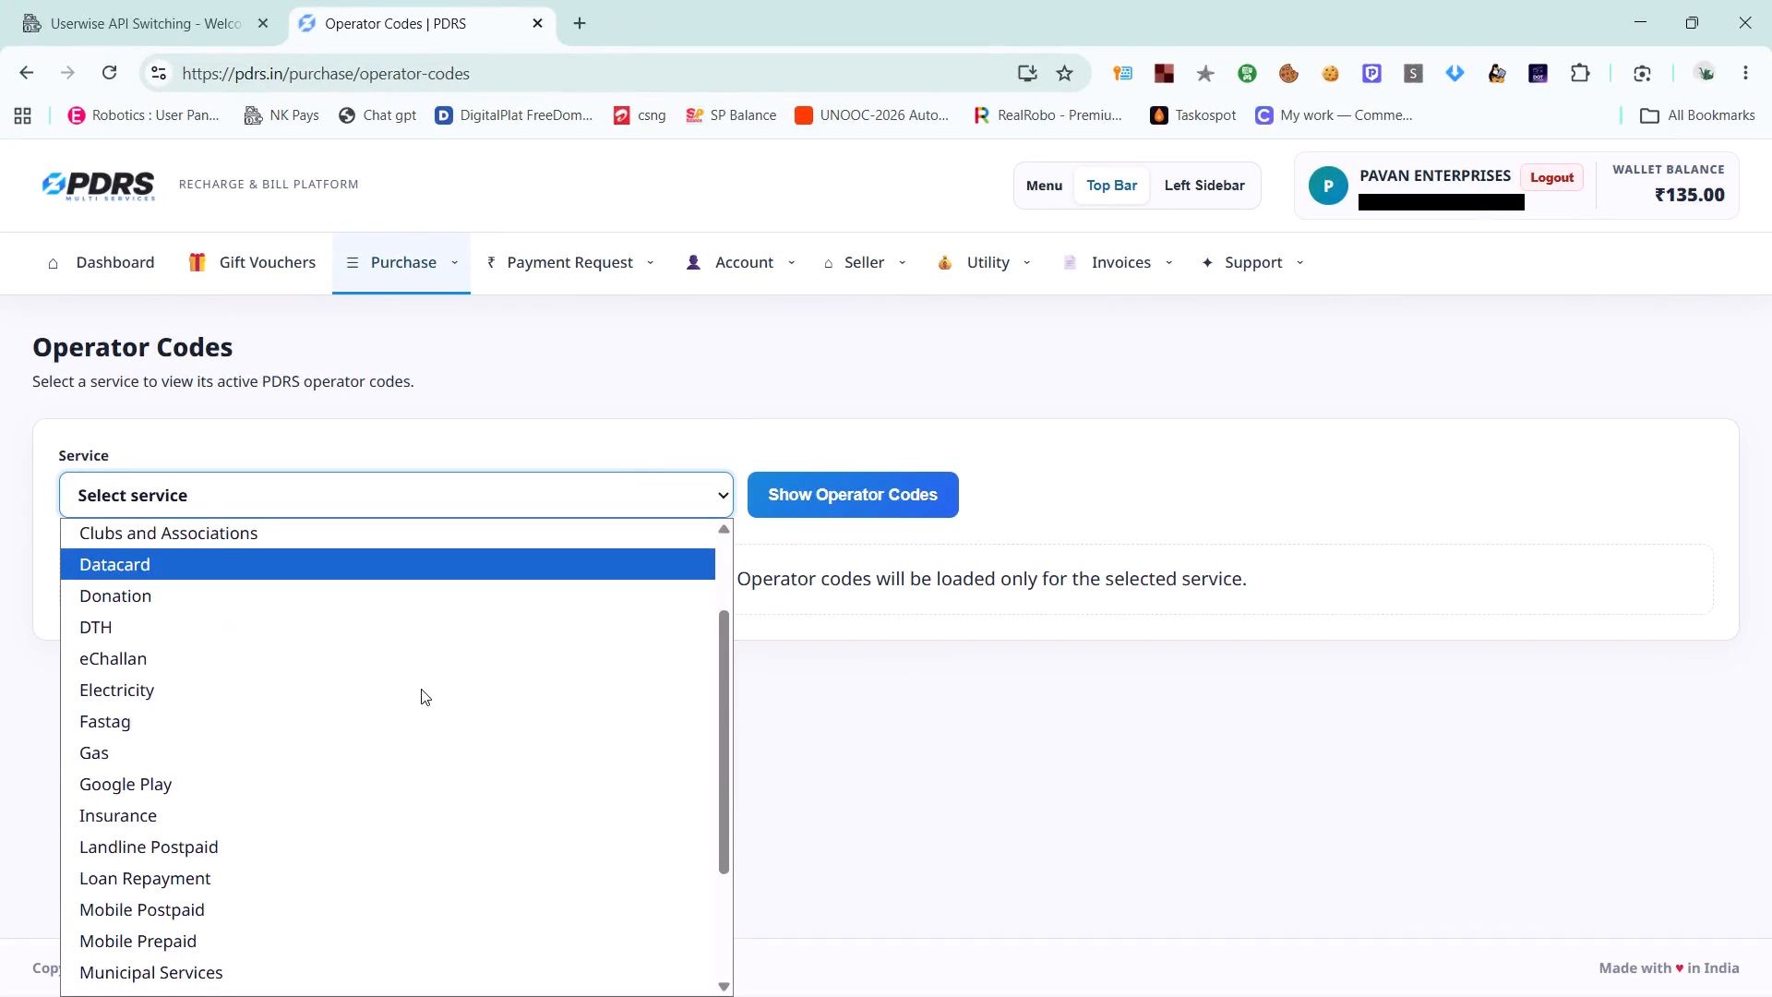
scroll(421, 689, down, 1)
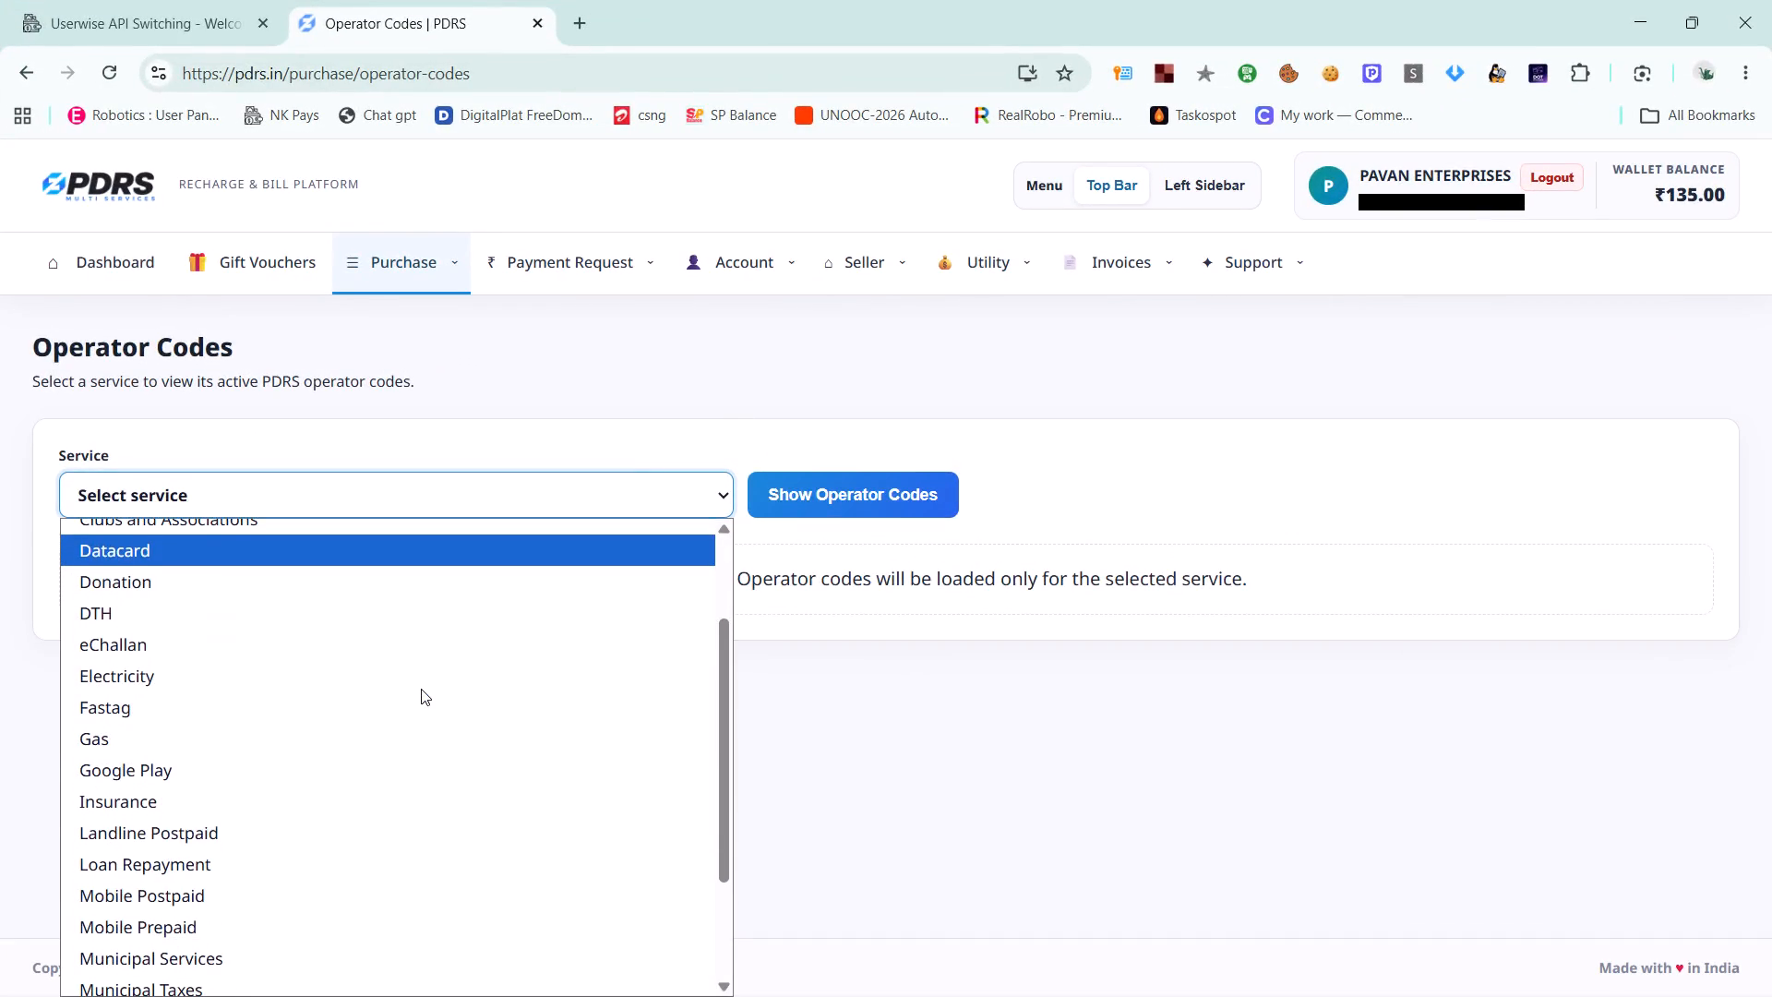
scroll(421, 689, down, 1)
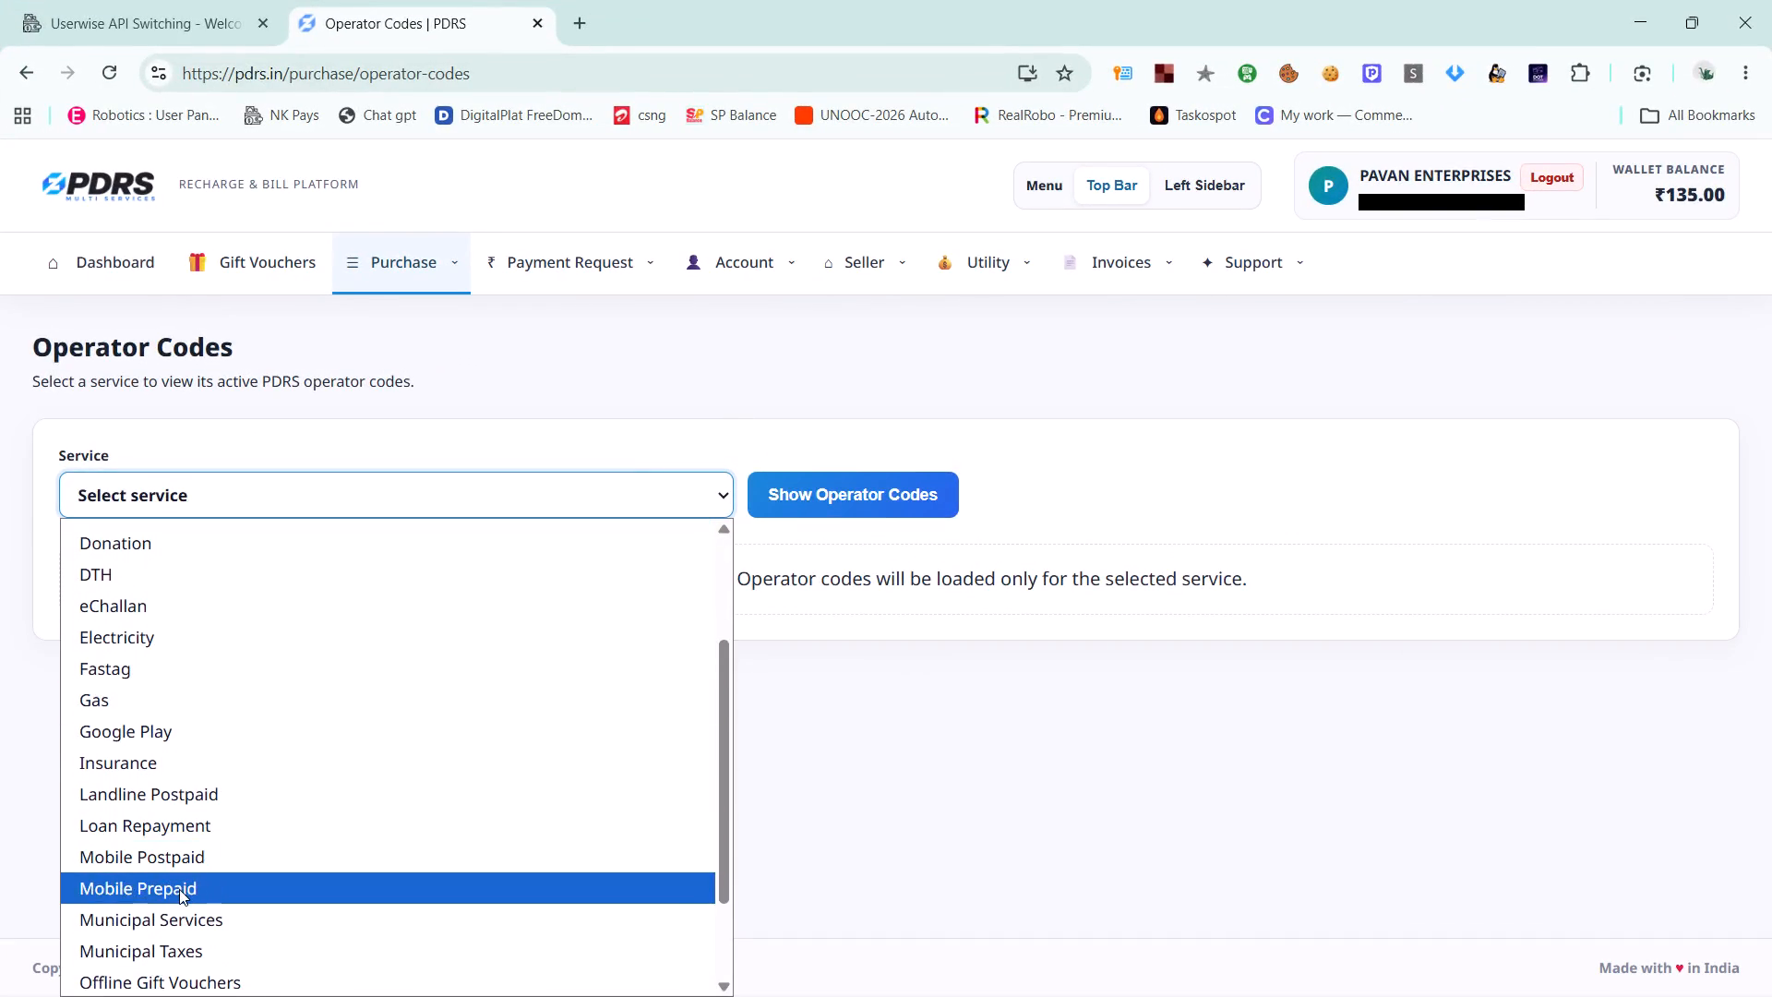
click(179, 889)
click(852, 494)
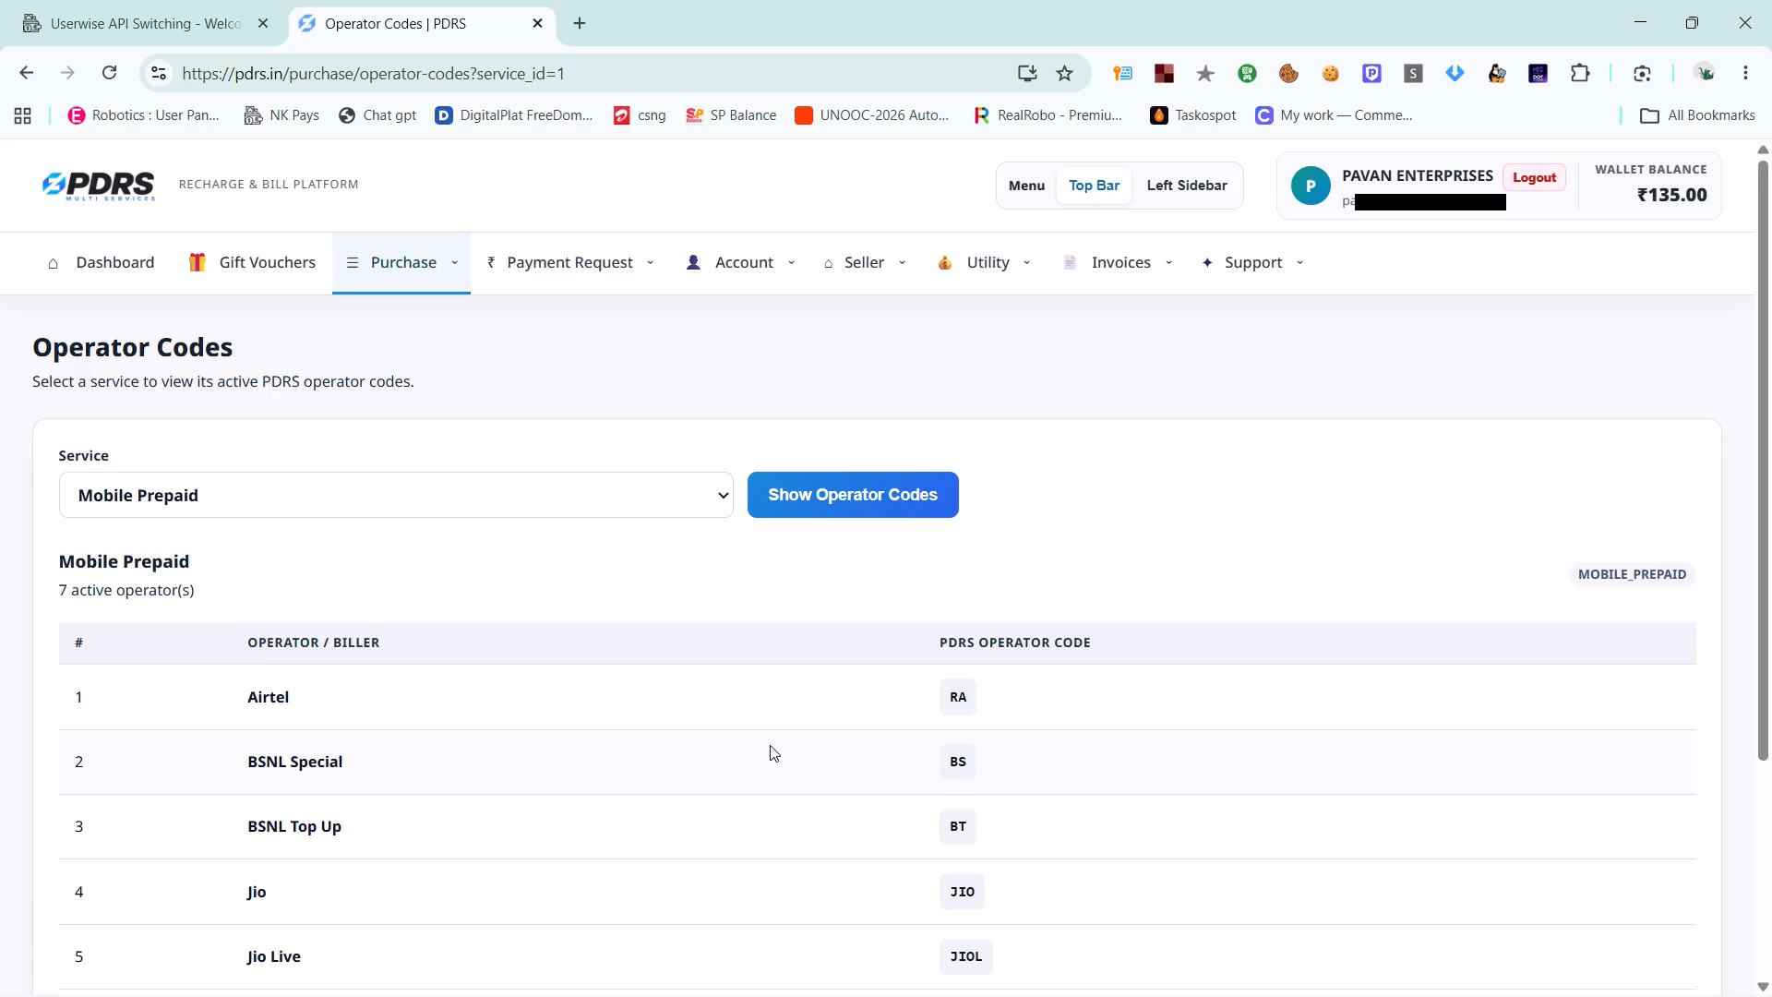
Return to the Ansh Multiservices admin site and view the API operator codes for the prepaid operators Airtel and Reliance Jio.
click(134, 25)
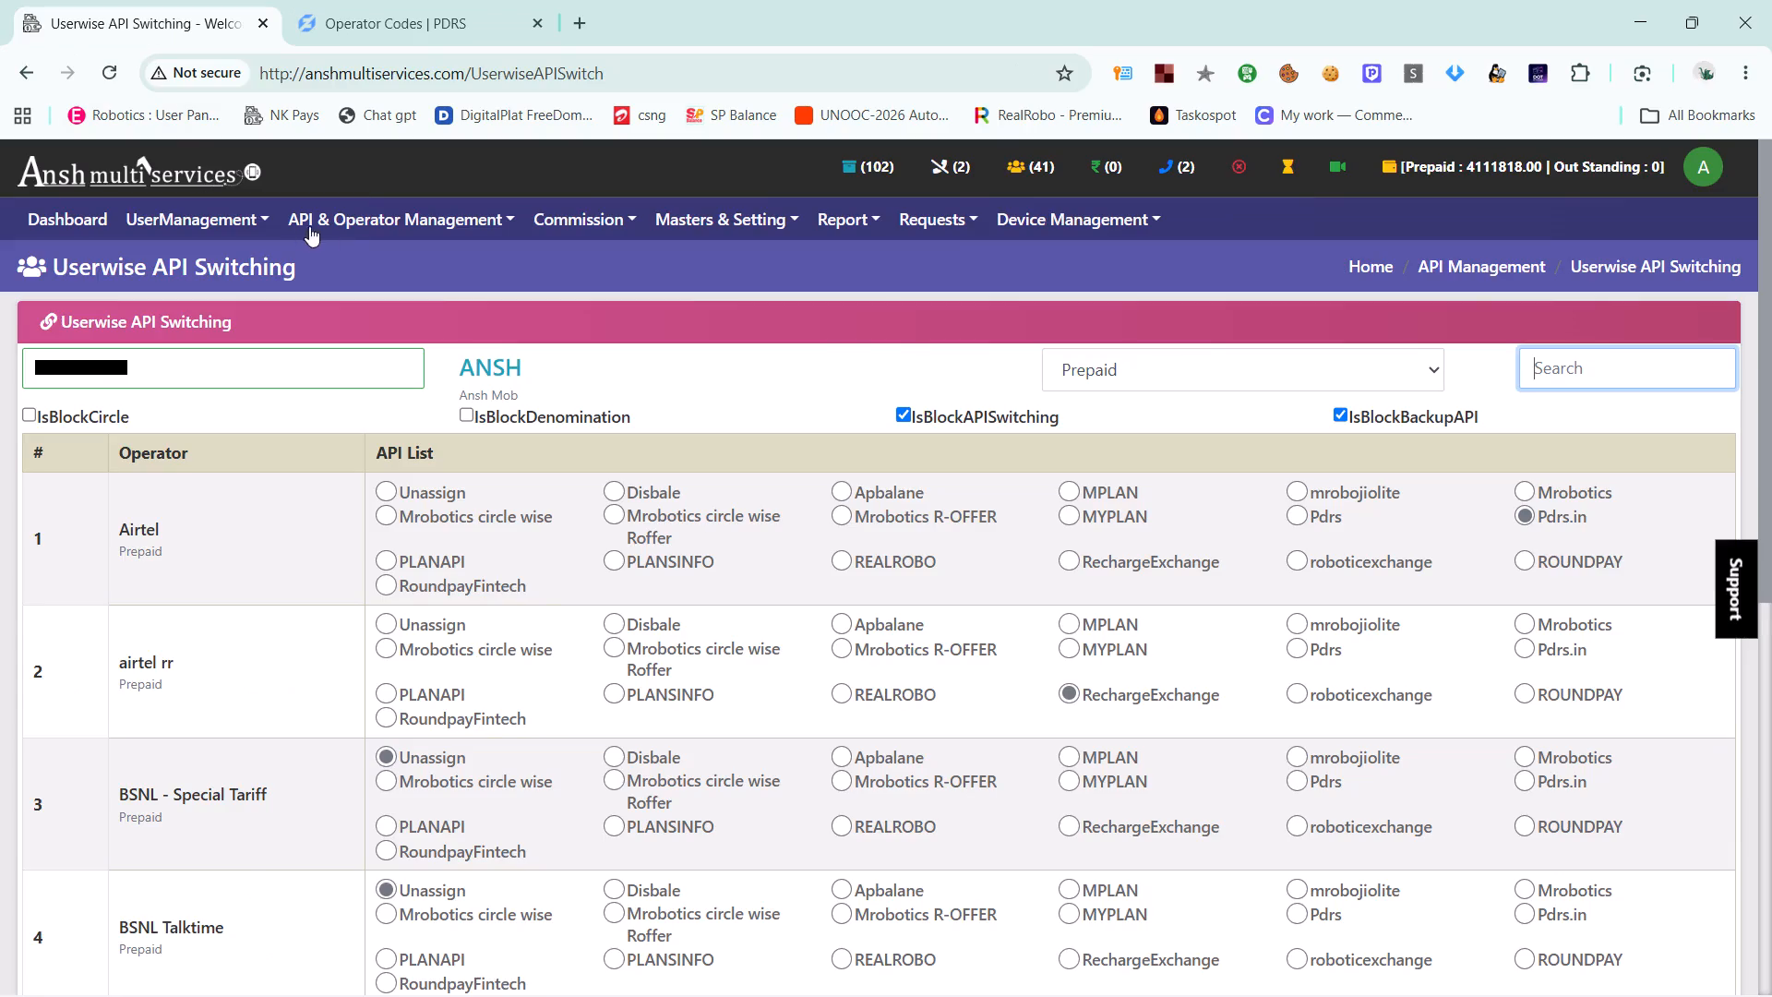
click(346, 219)
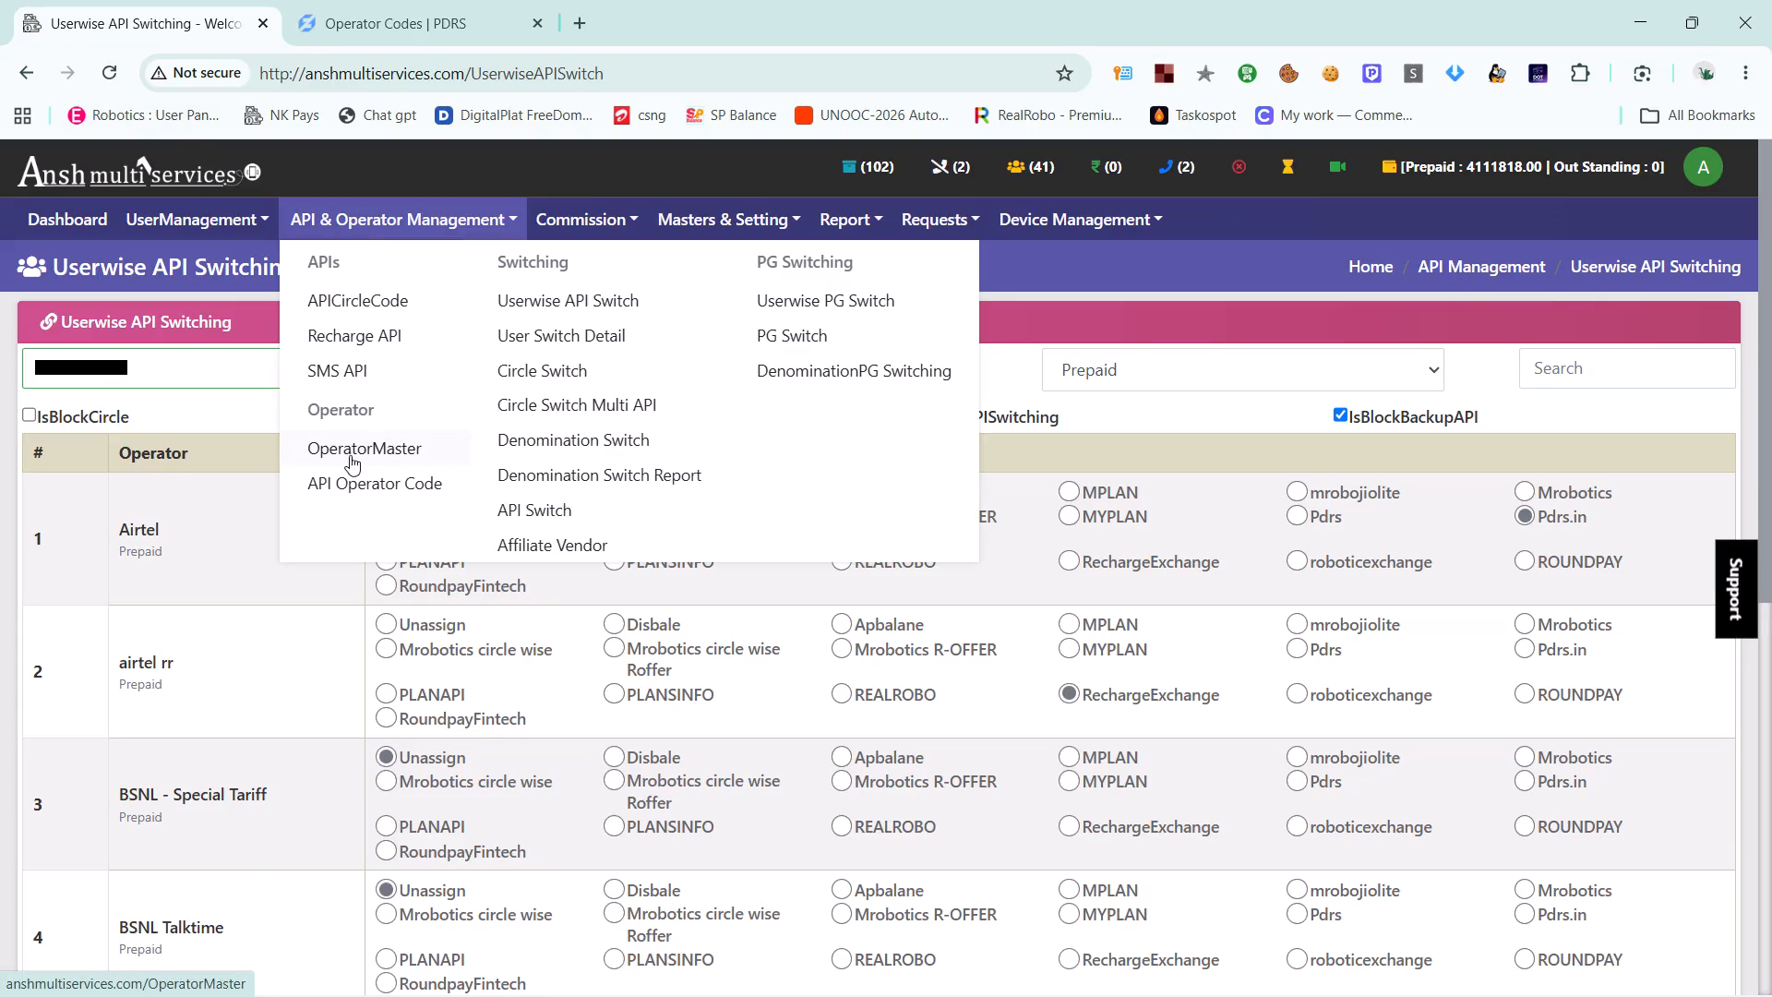
click(356, 483)
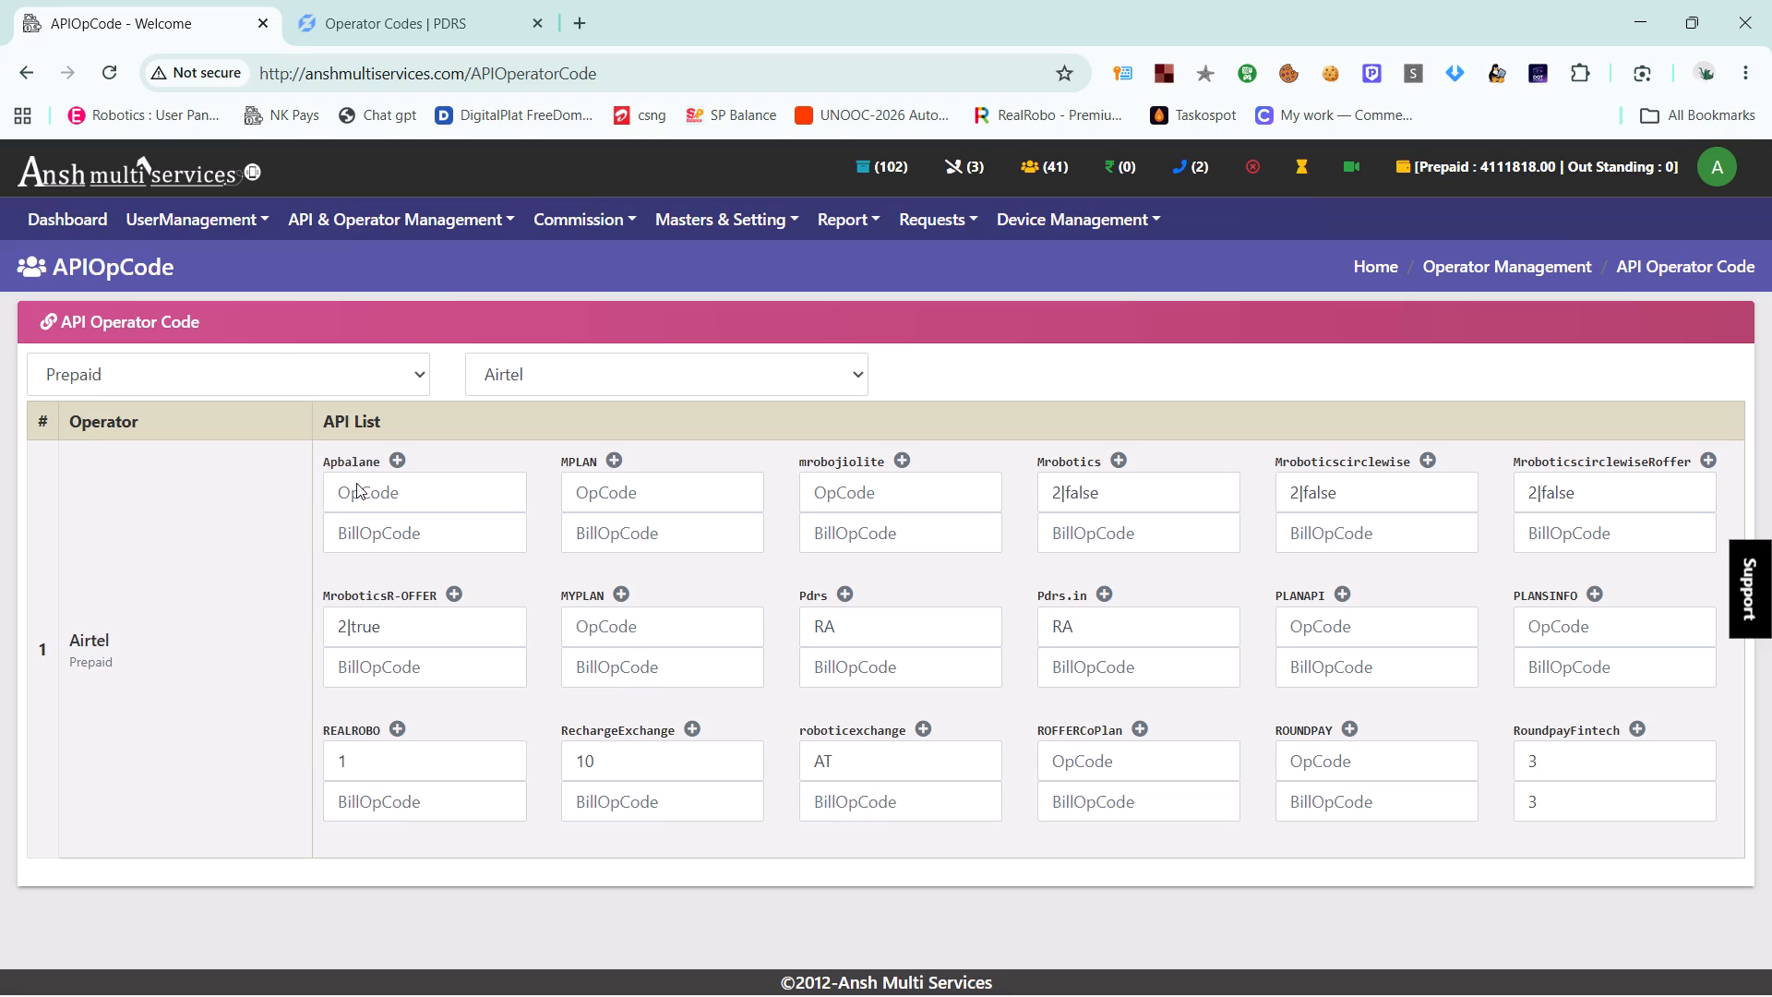
click(545, 364)
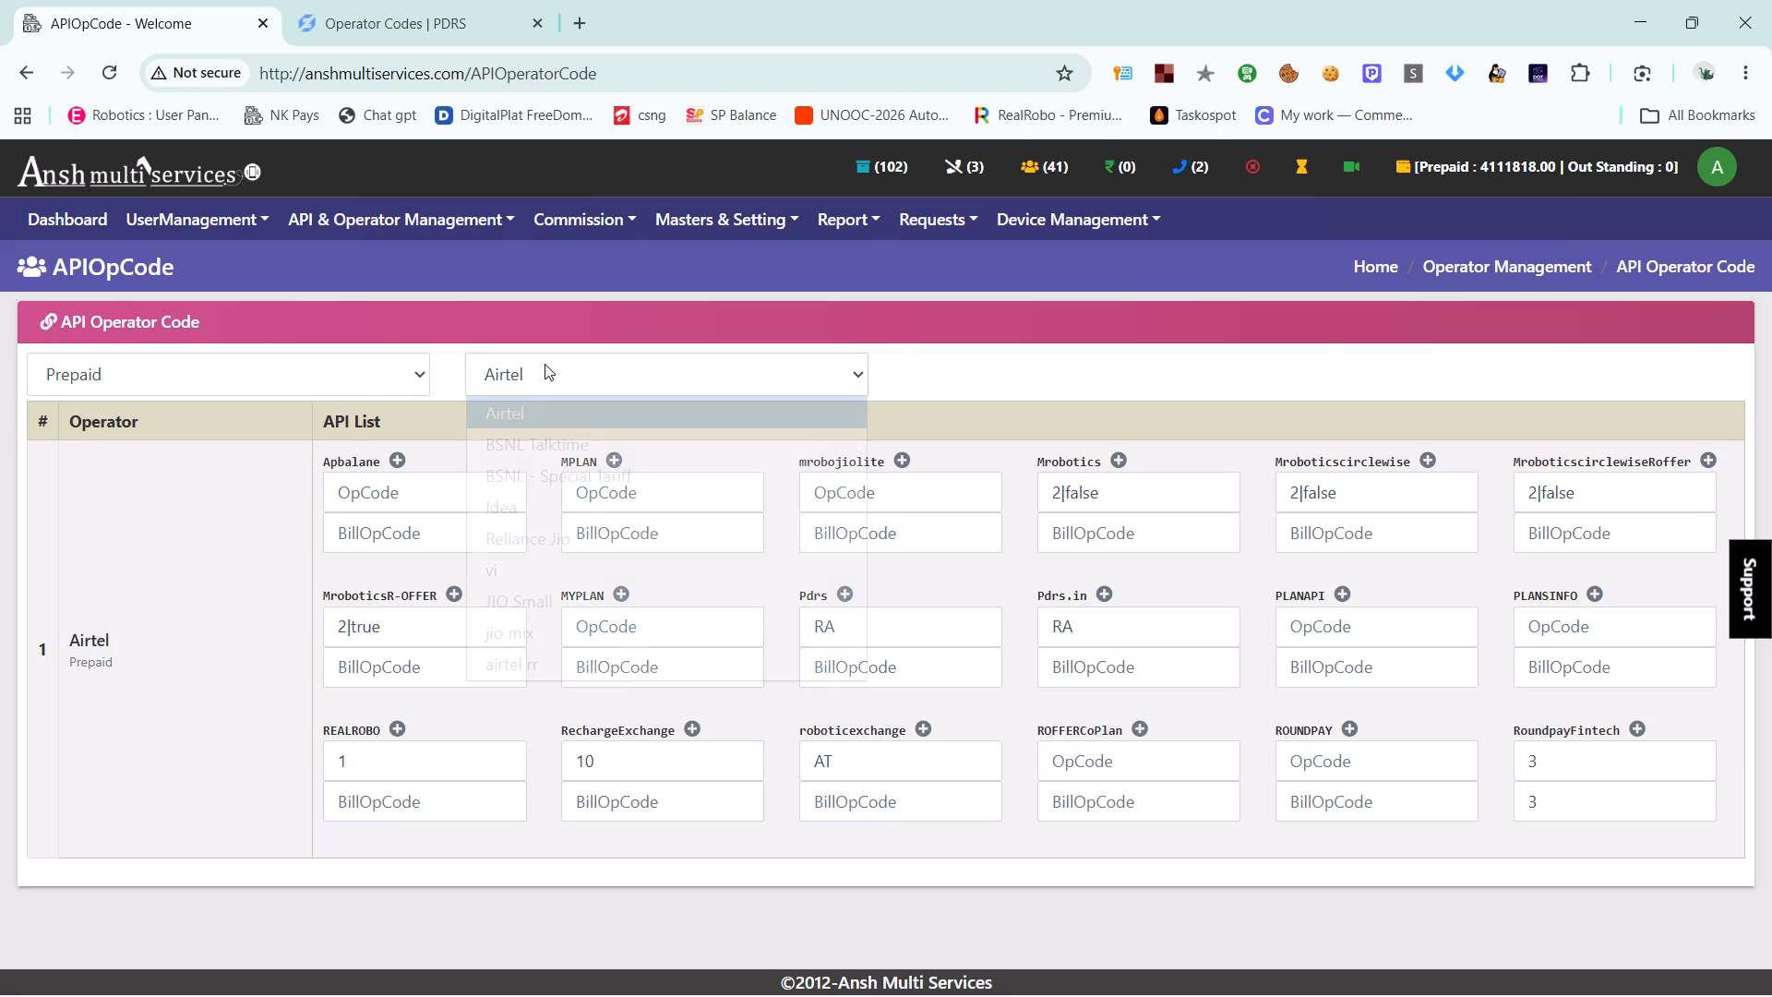
click(563, 537)
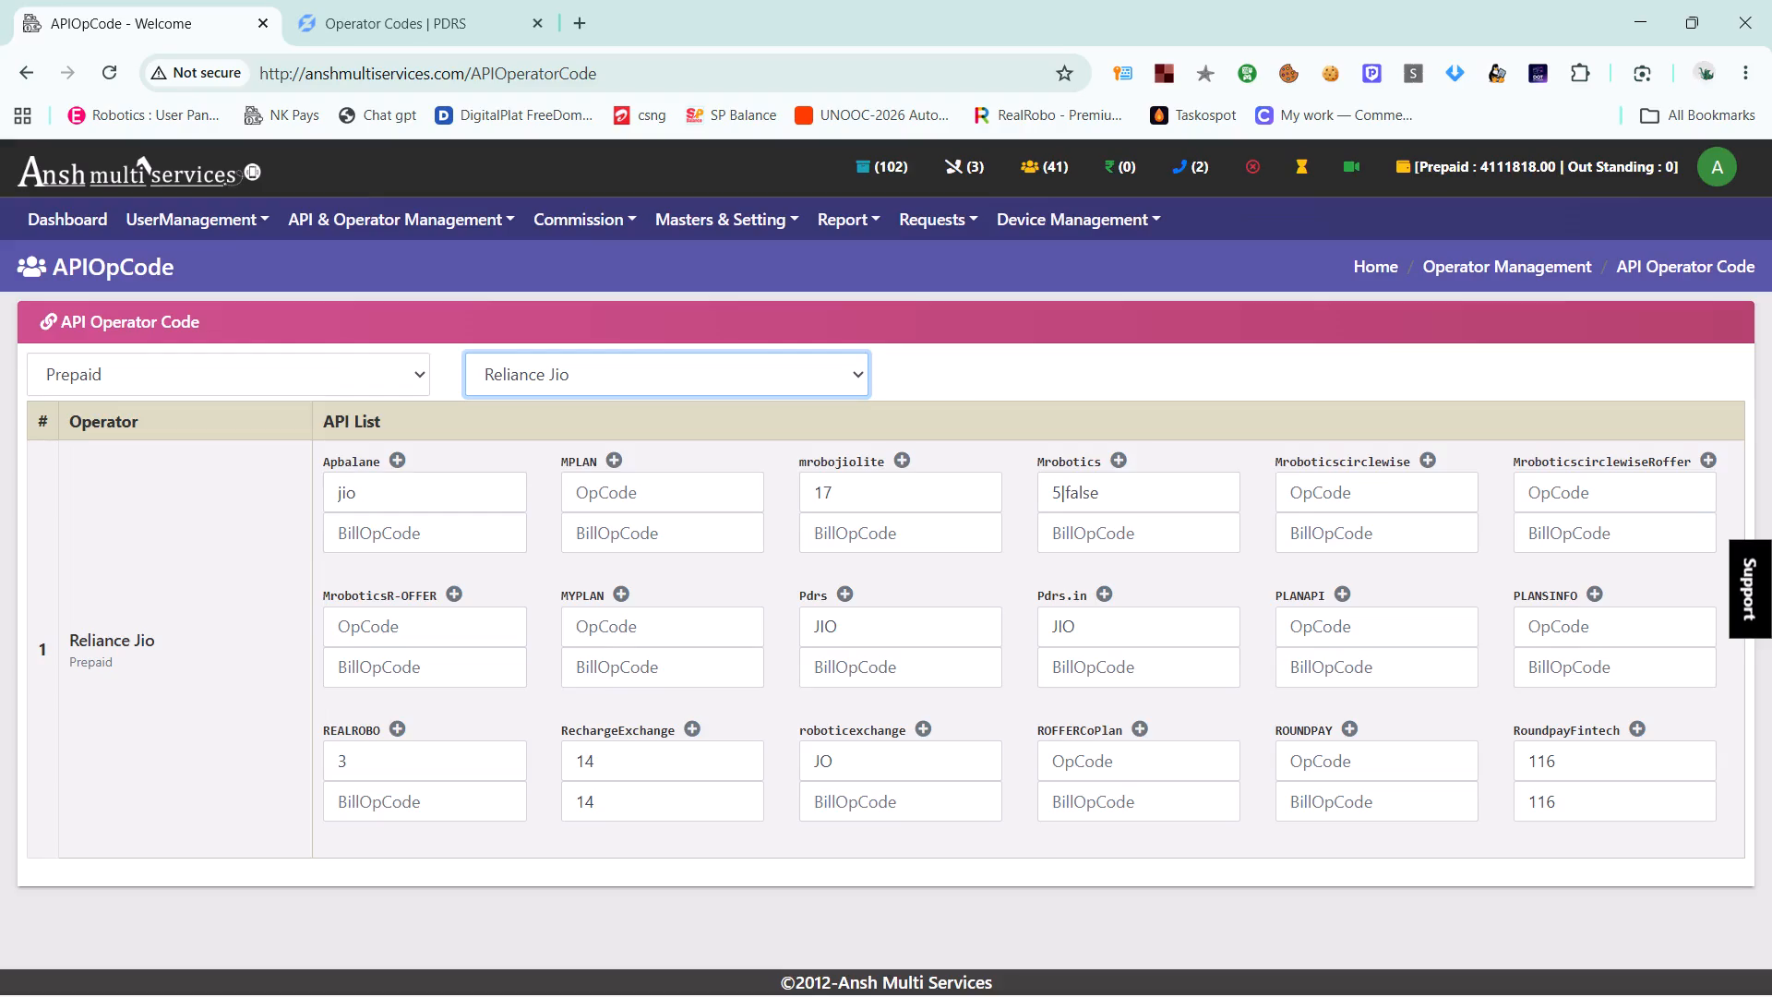
Switch back to the PDRS site, open the Purchase Margin page and review the required and earning margin lists.
click(439, 36)
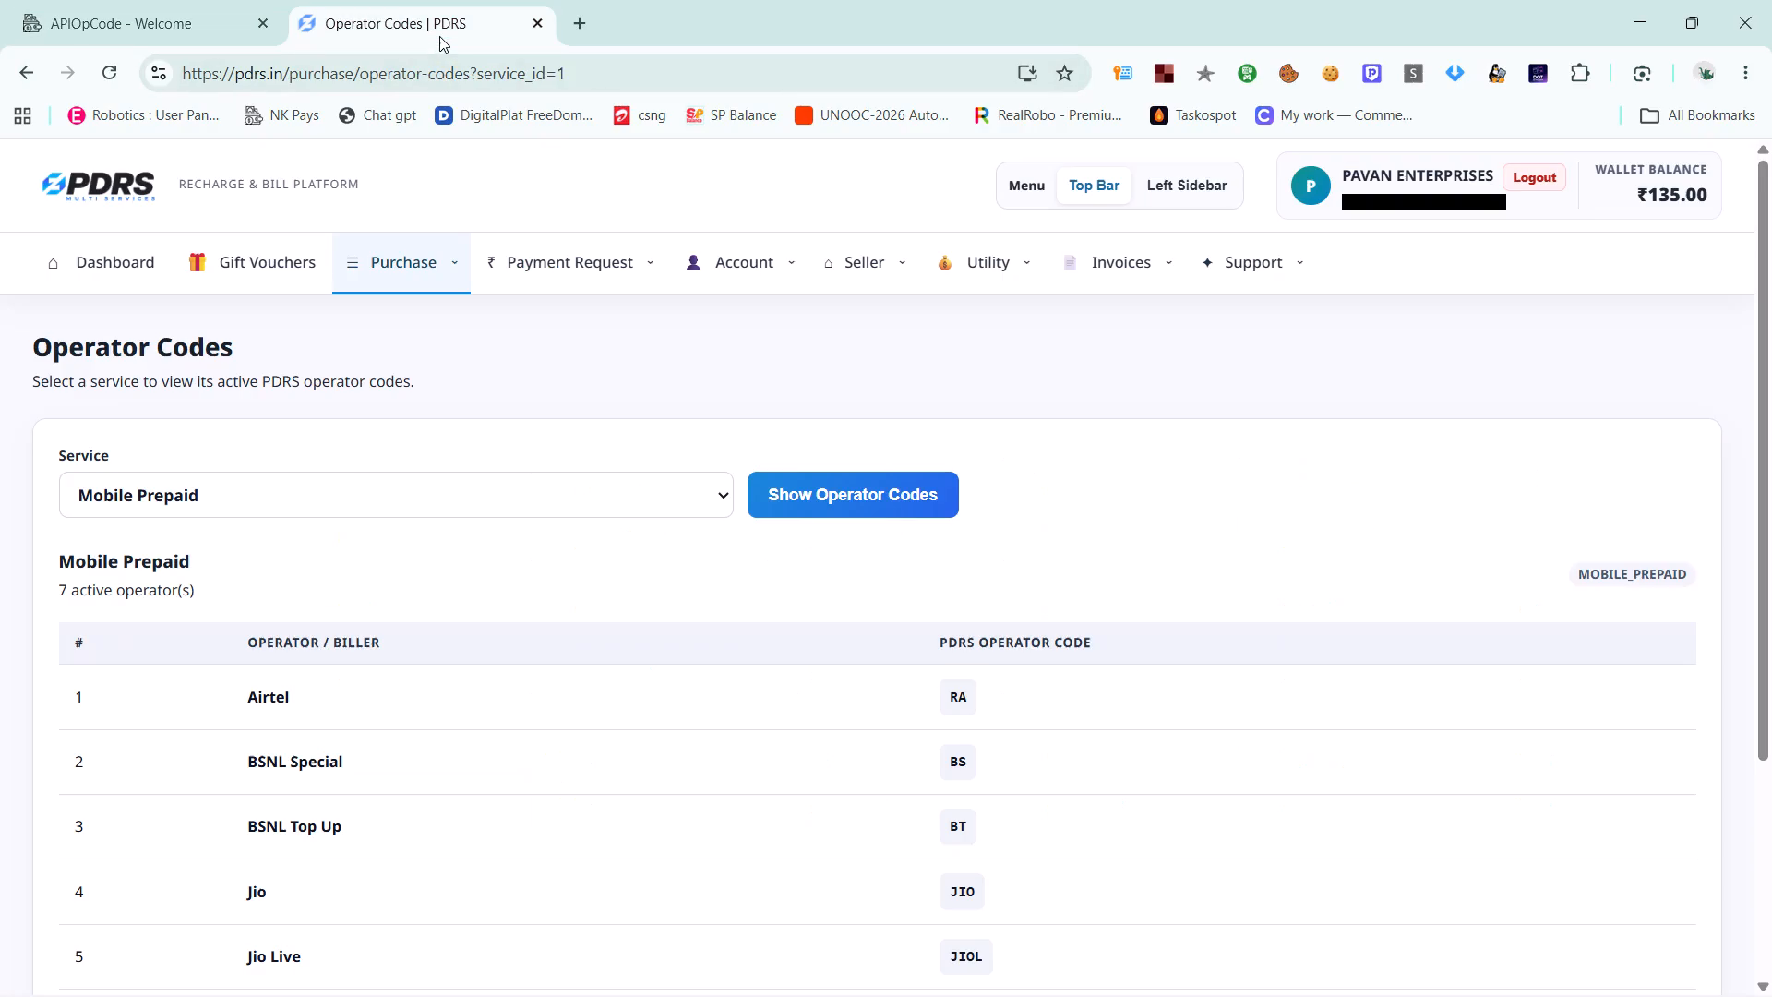
click(406, 256)
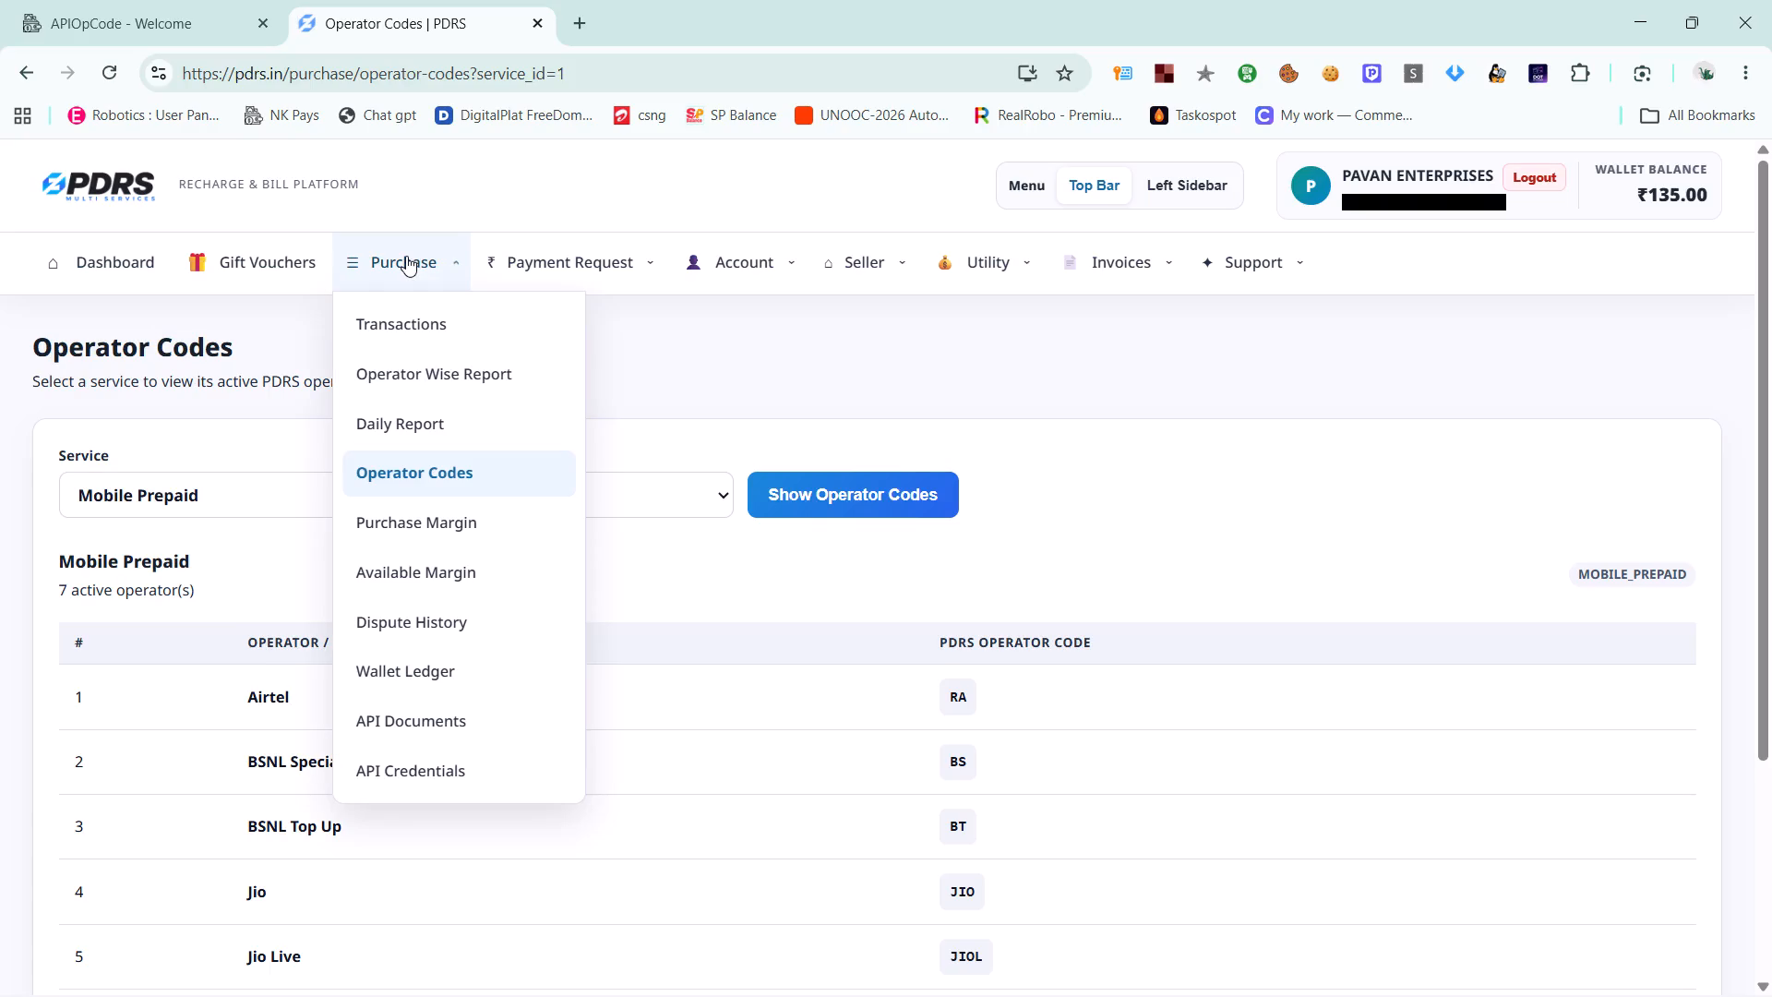
click(392, 523)
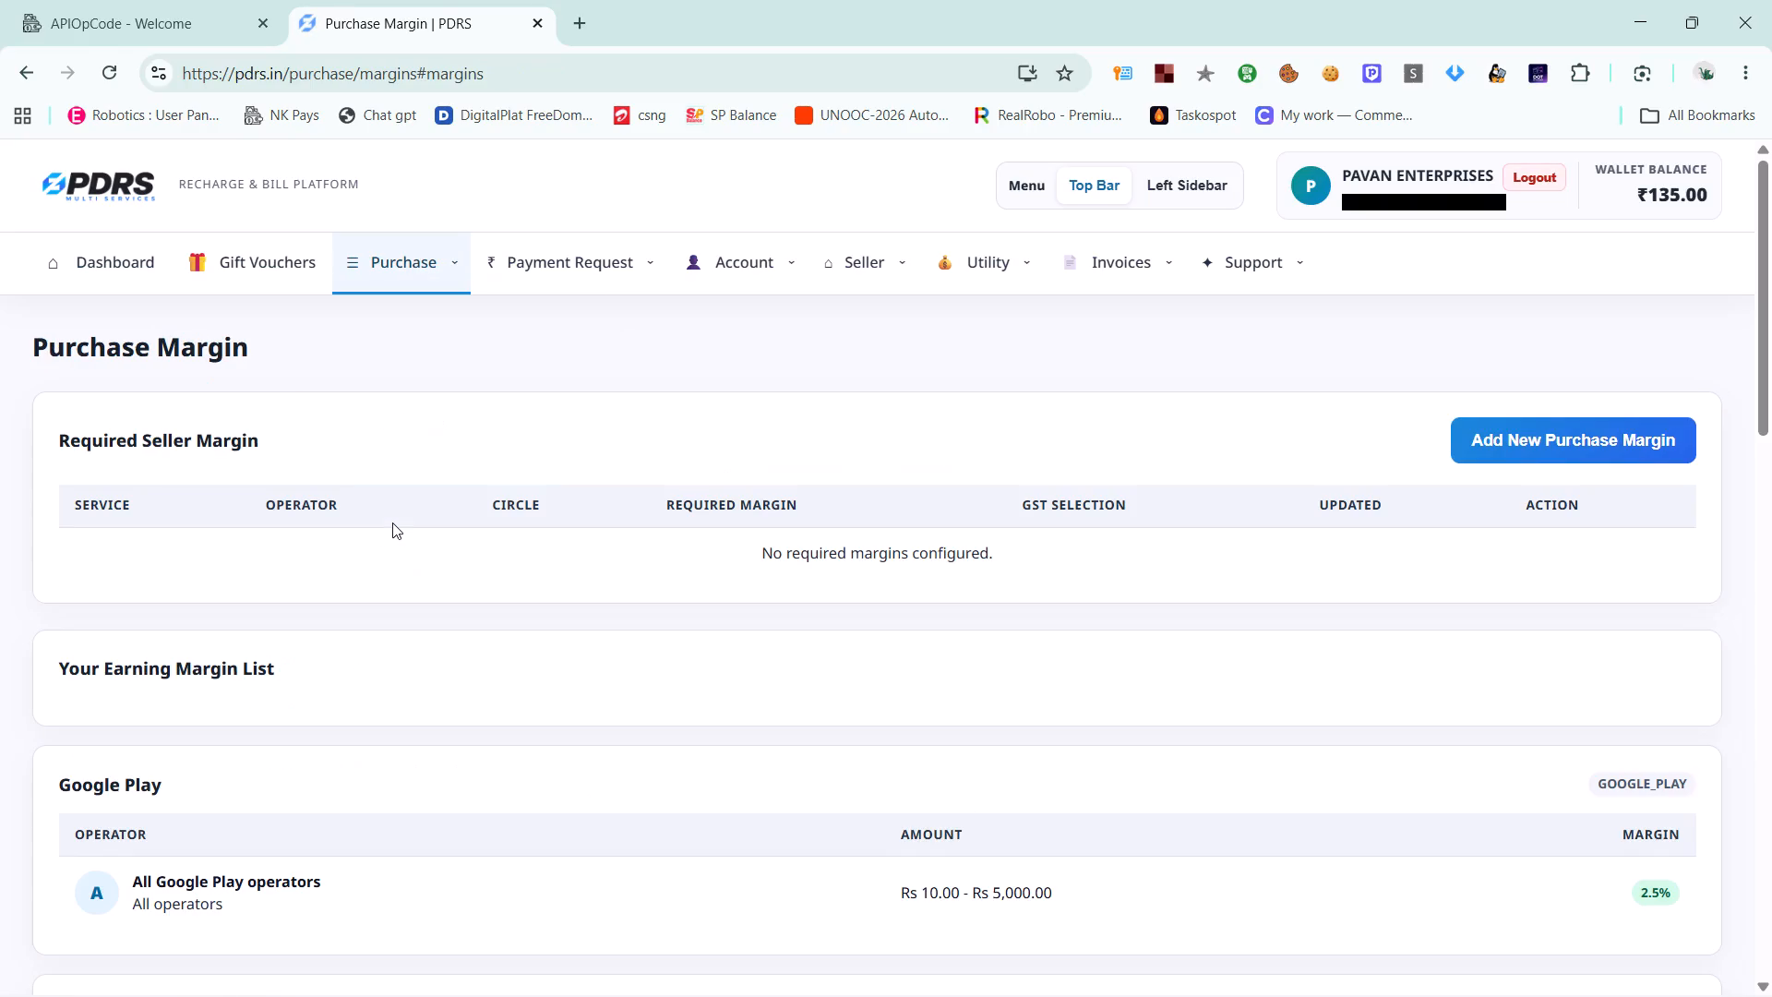
scroll(497, 727, down, 3)
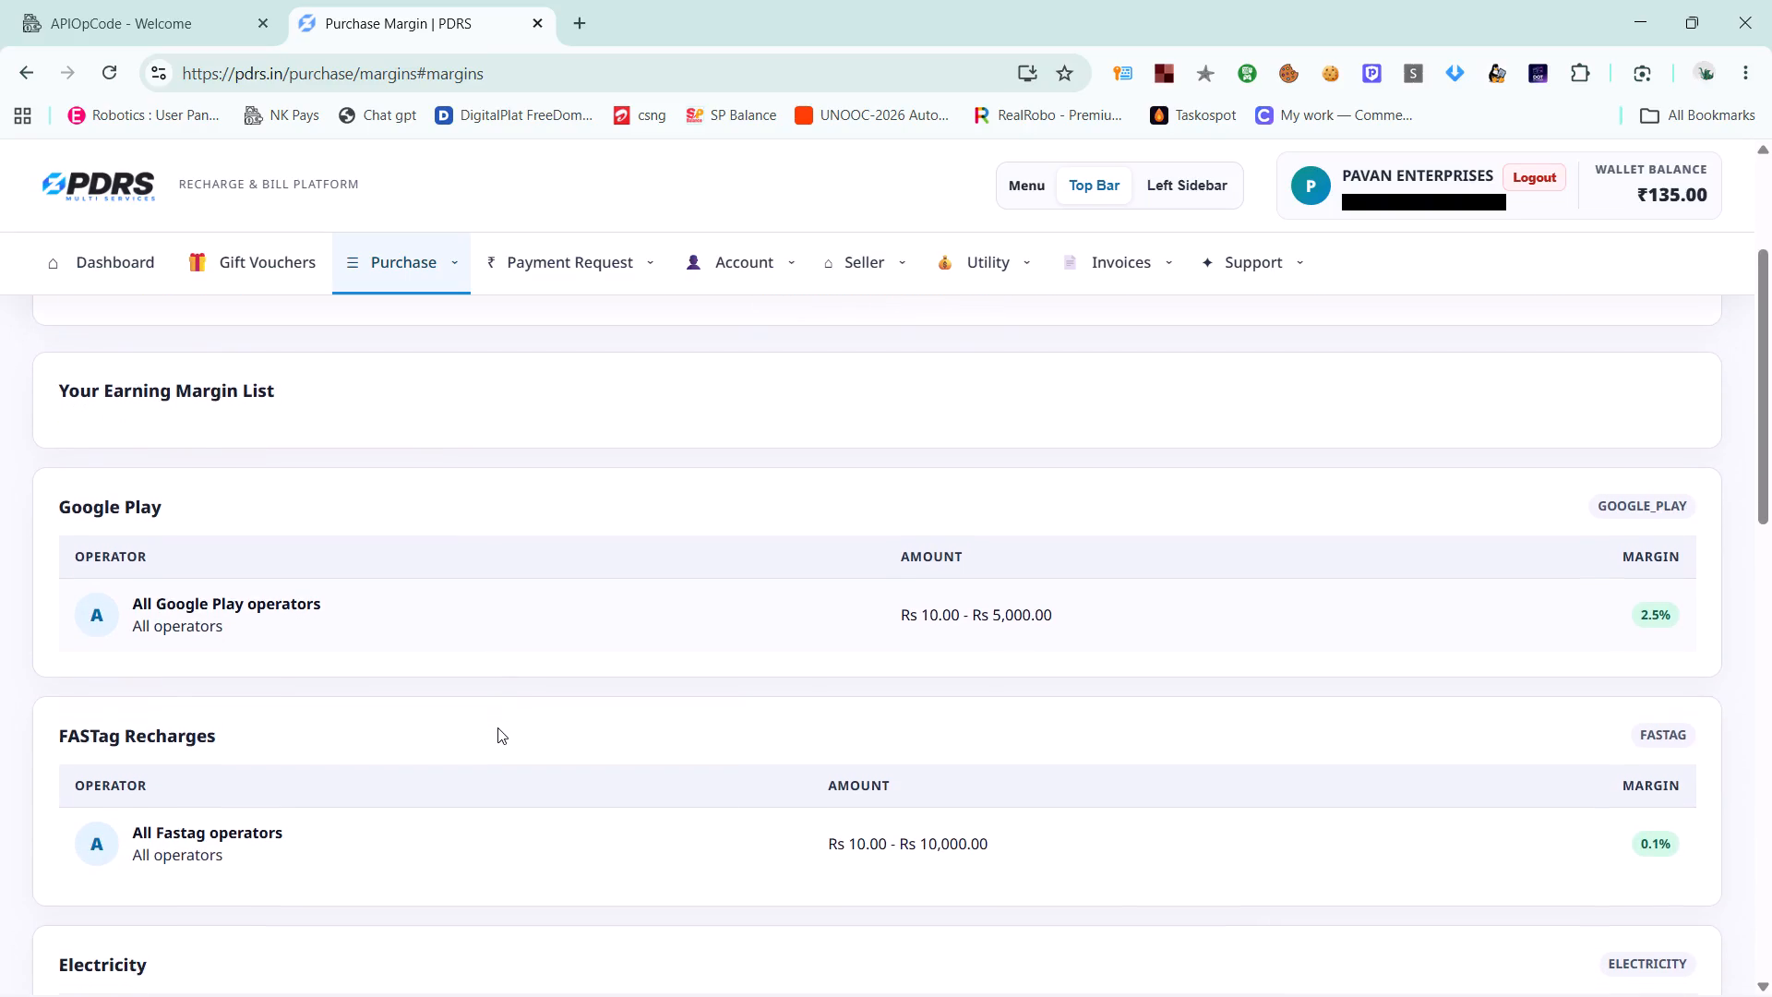
scroll(497, 727, down, 1)
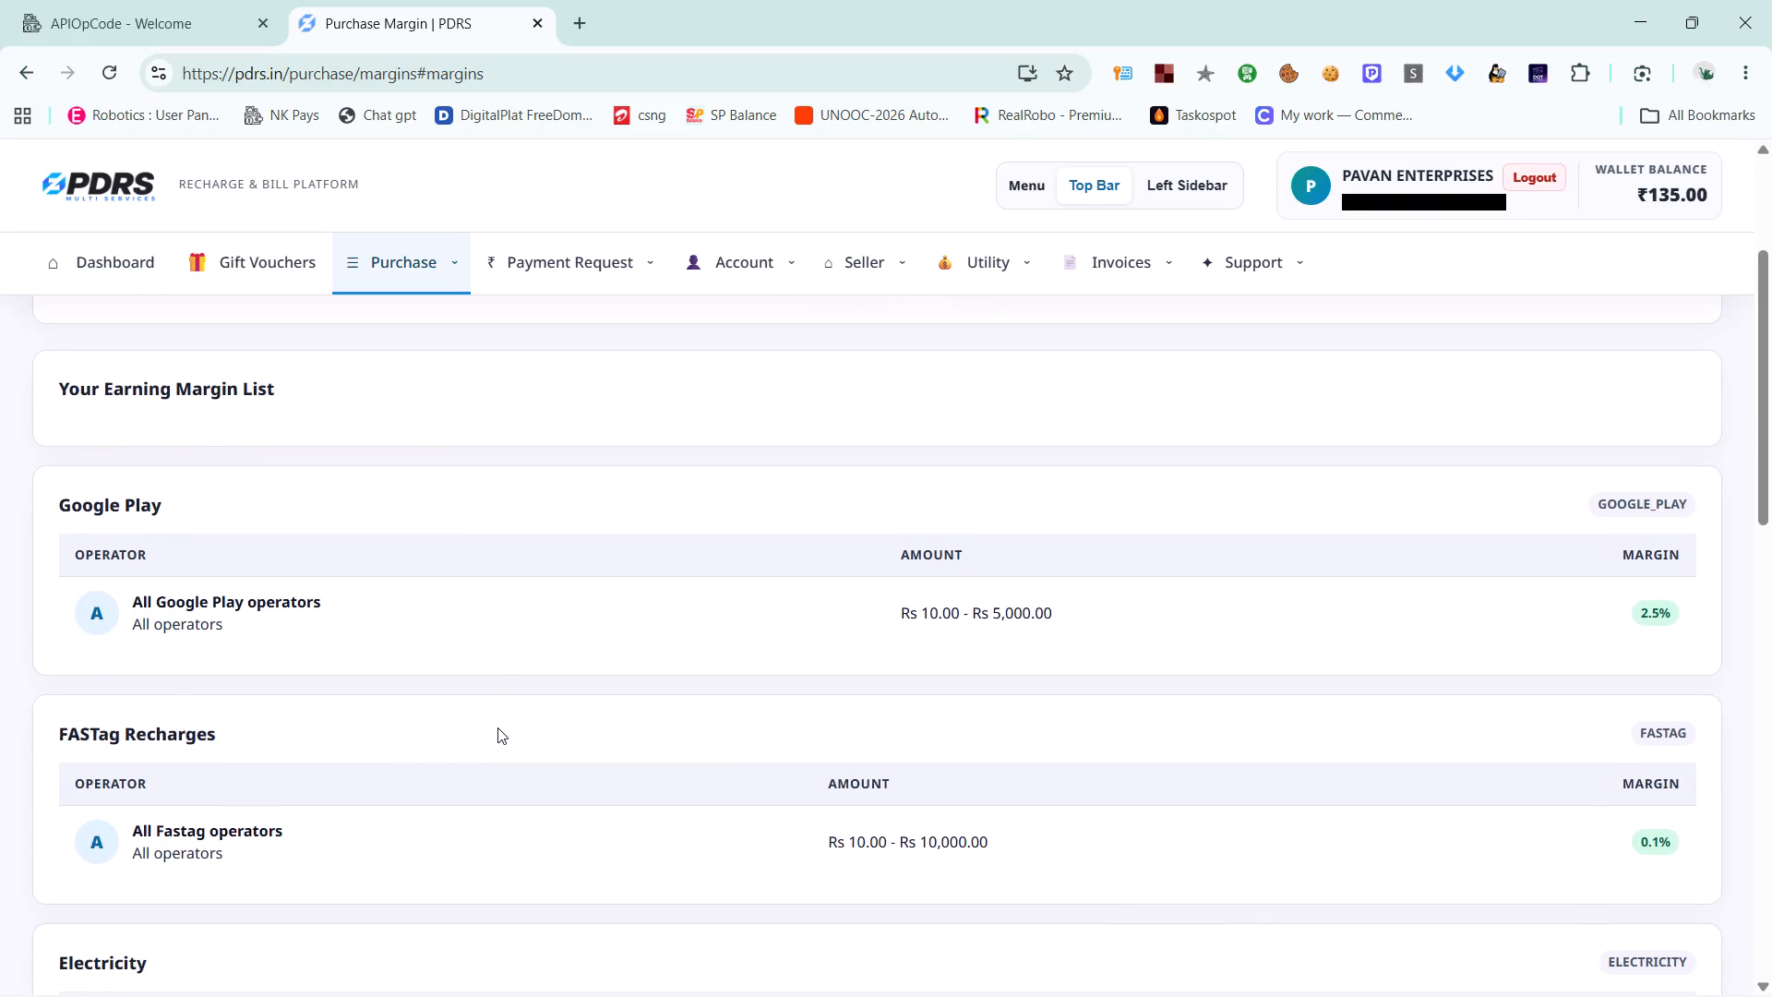
scroll(497, 727, up, 1)
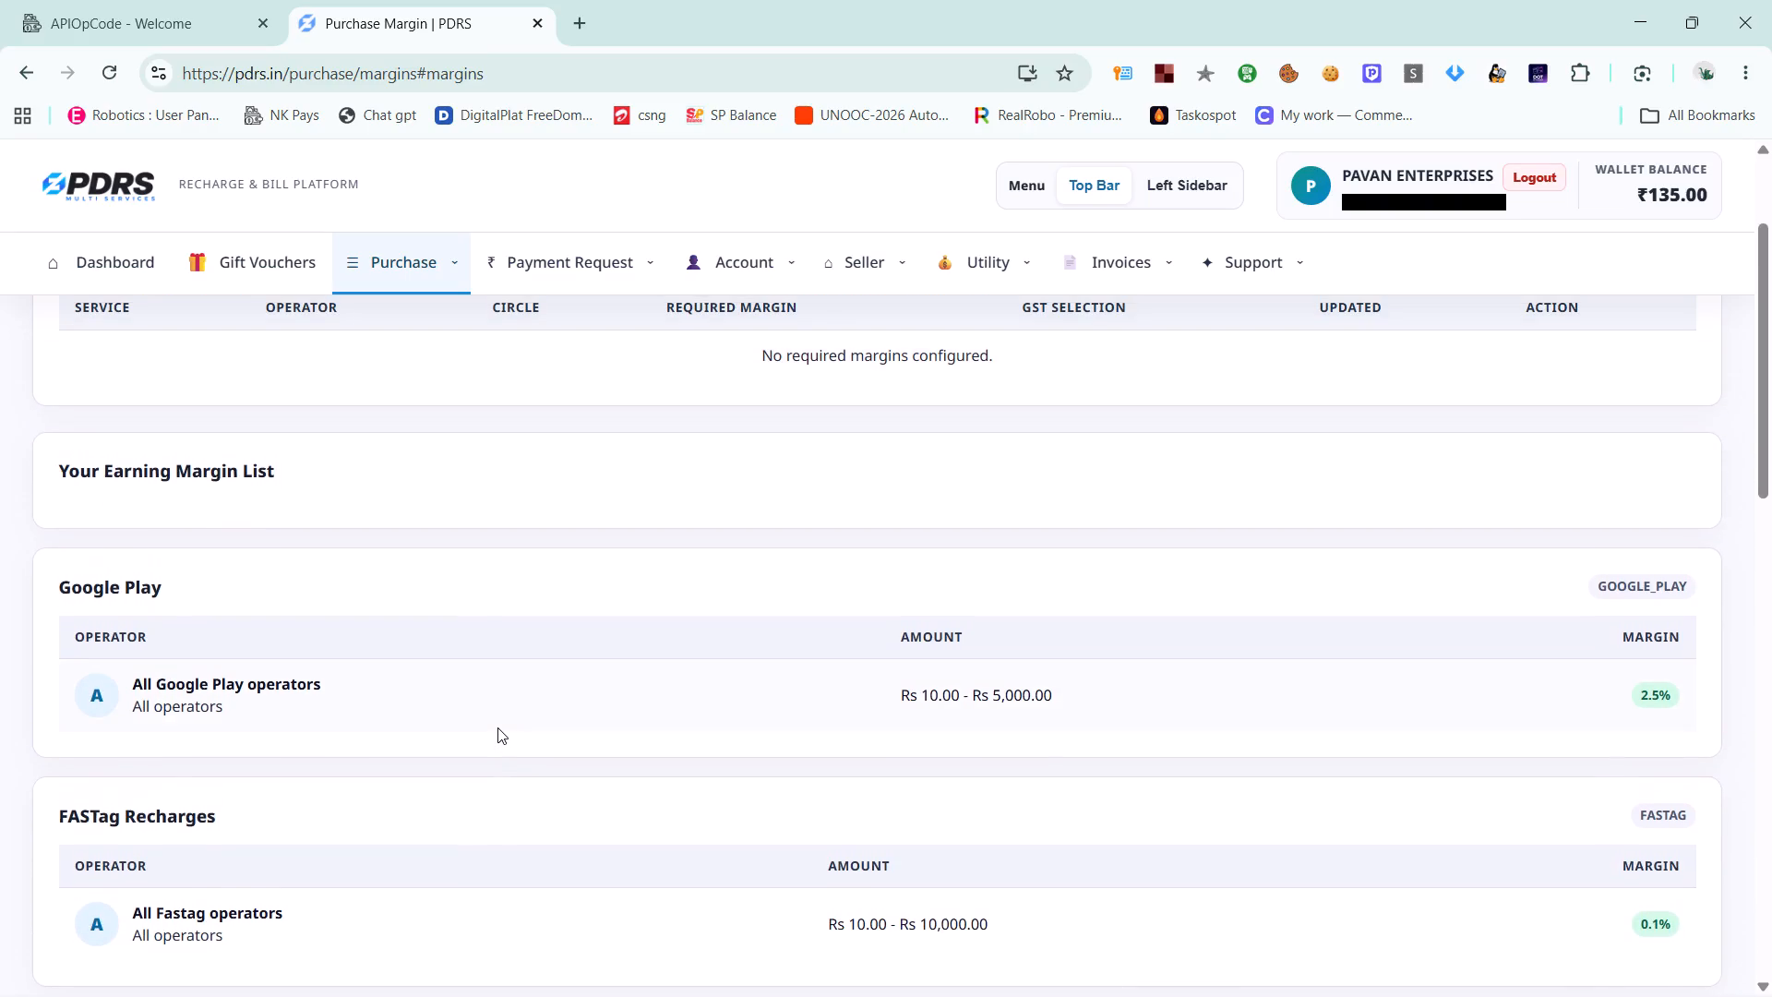
scroll(497, 727, up, 1)
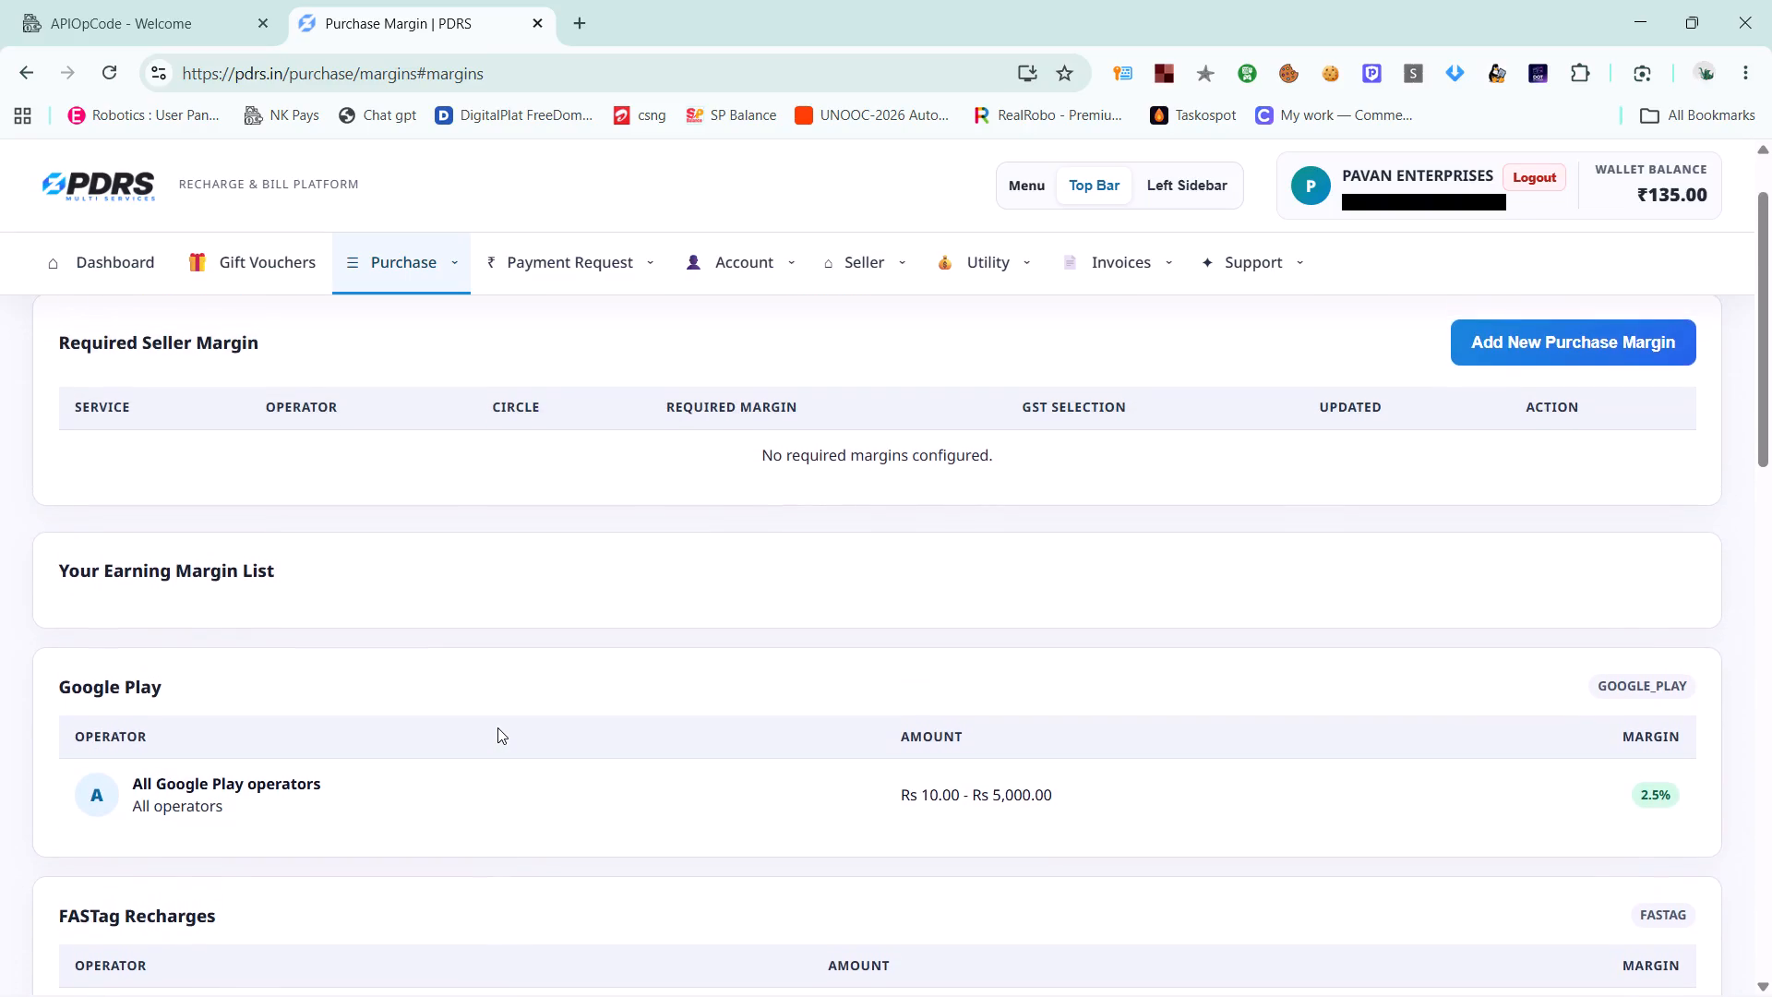
Add and save a purchase margin requirement of .40% for Mobile Prepaid, operator Airtel, all states/circles.
click(1536, 337)
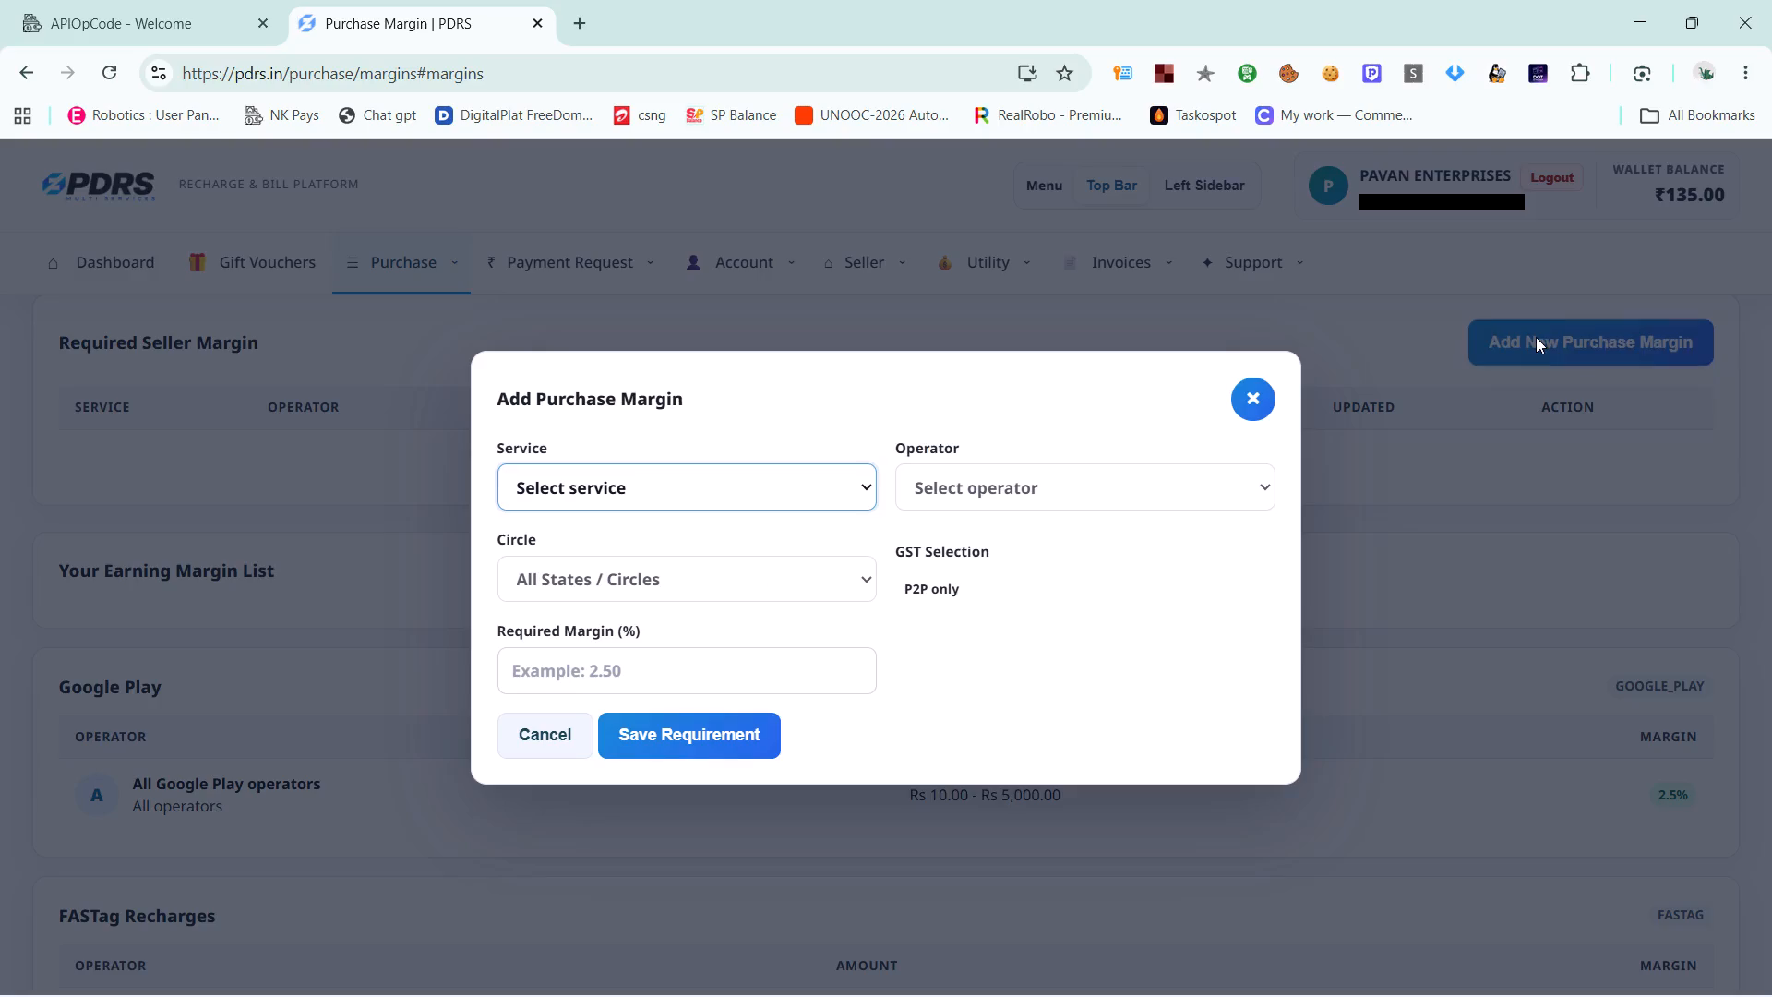
click(830, 487)
click(708, 595)
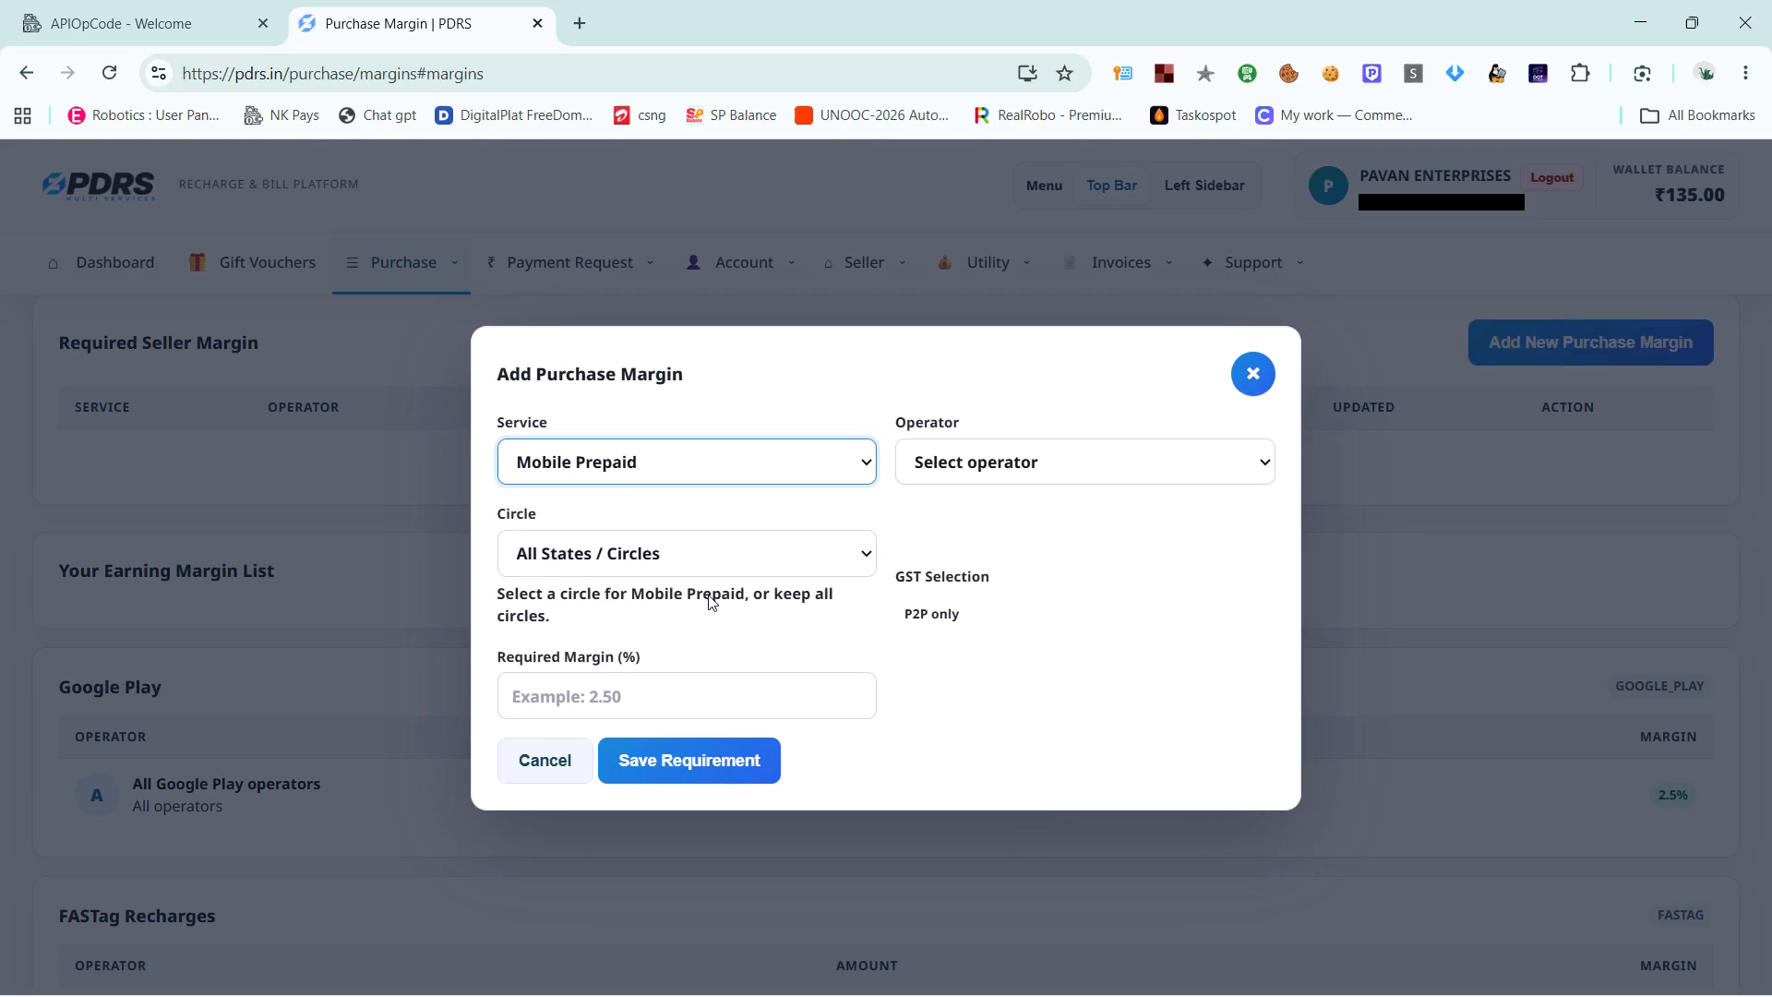
click(945, 467)
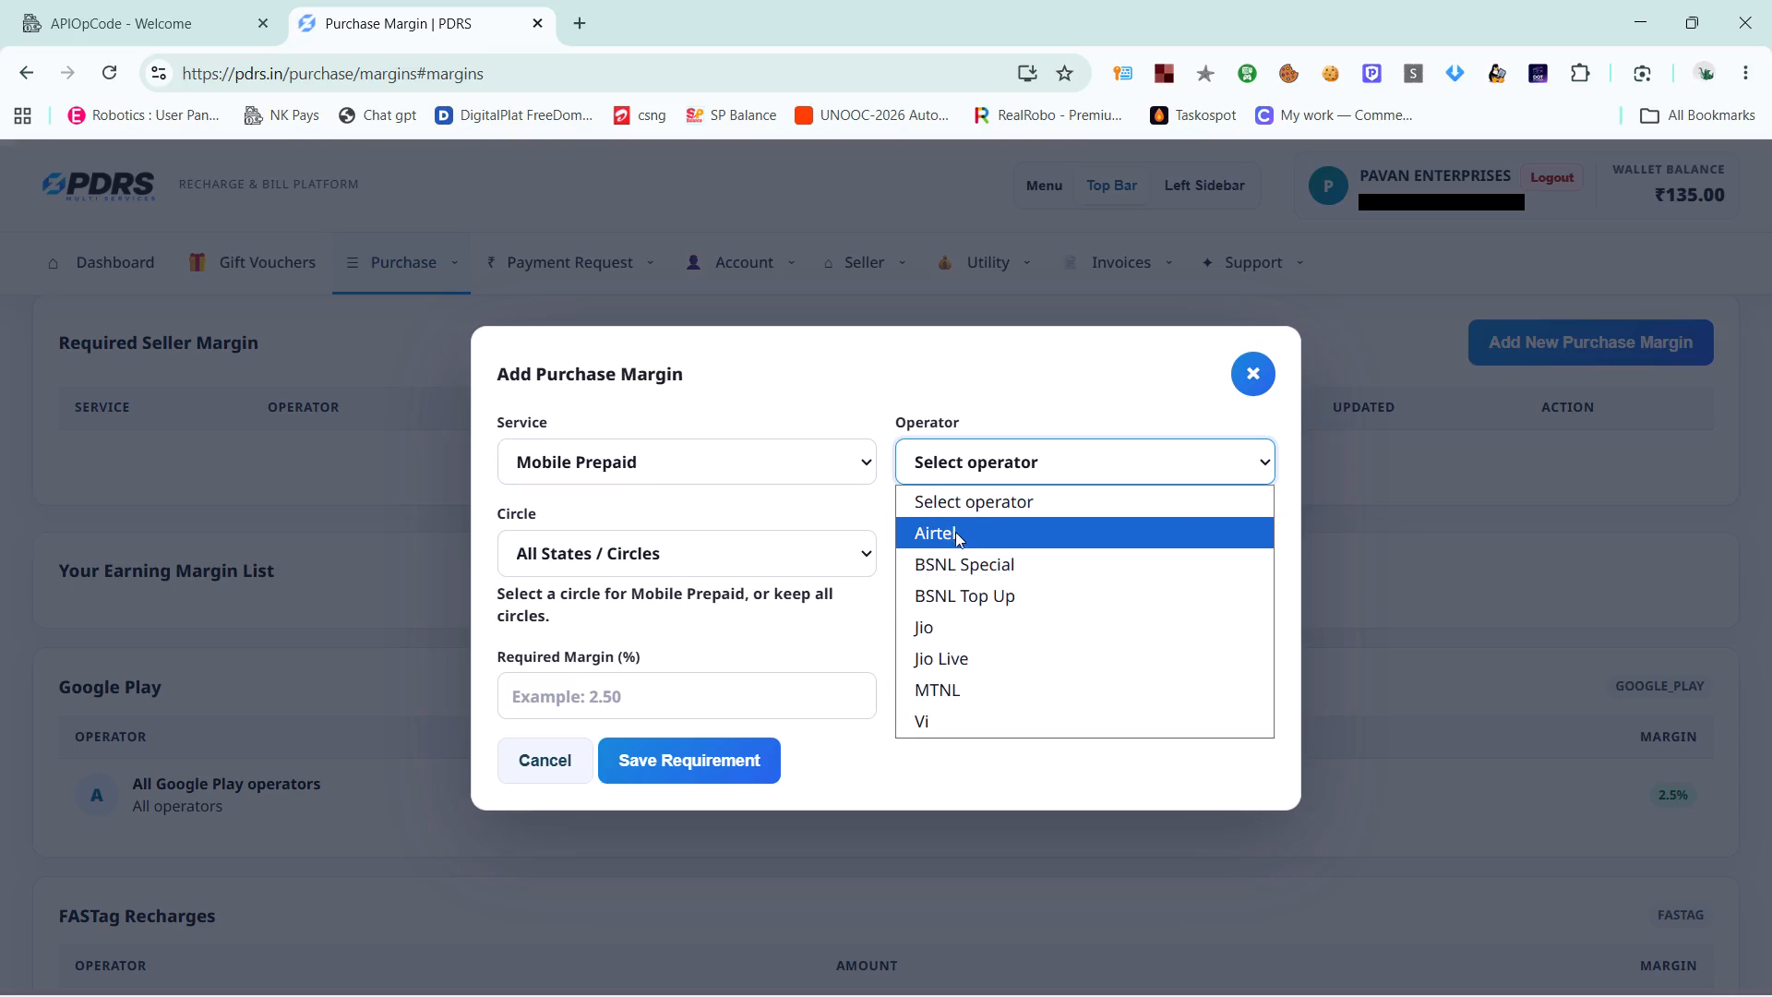
click(955, 537)
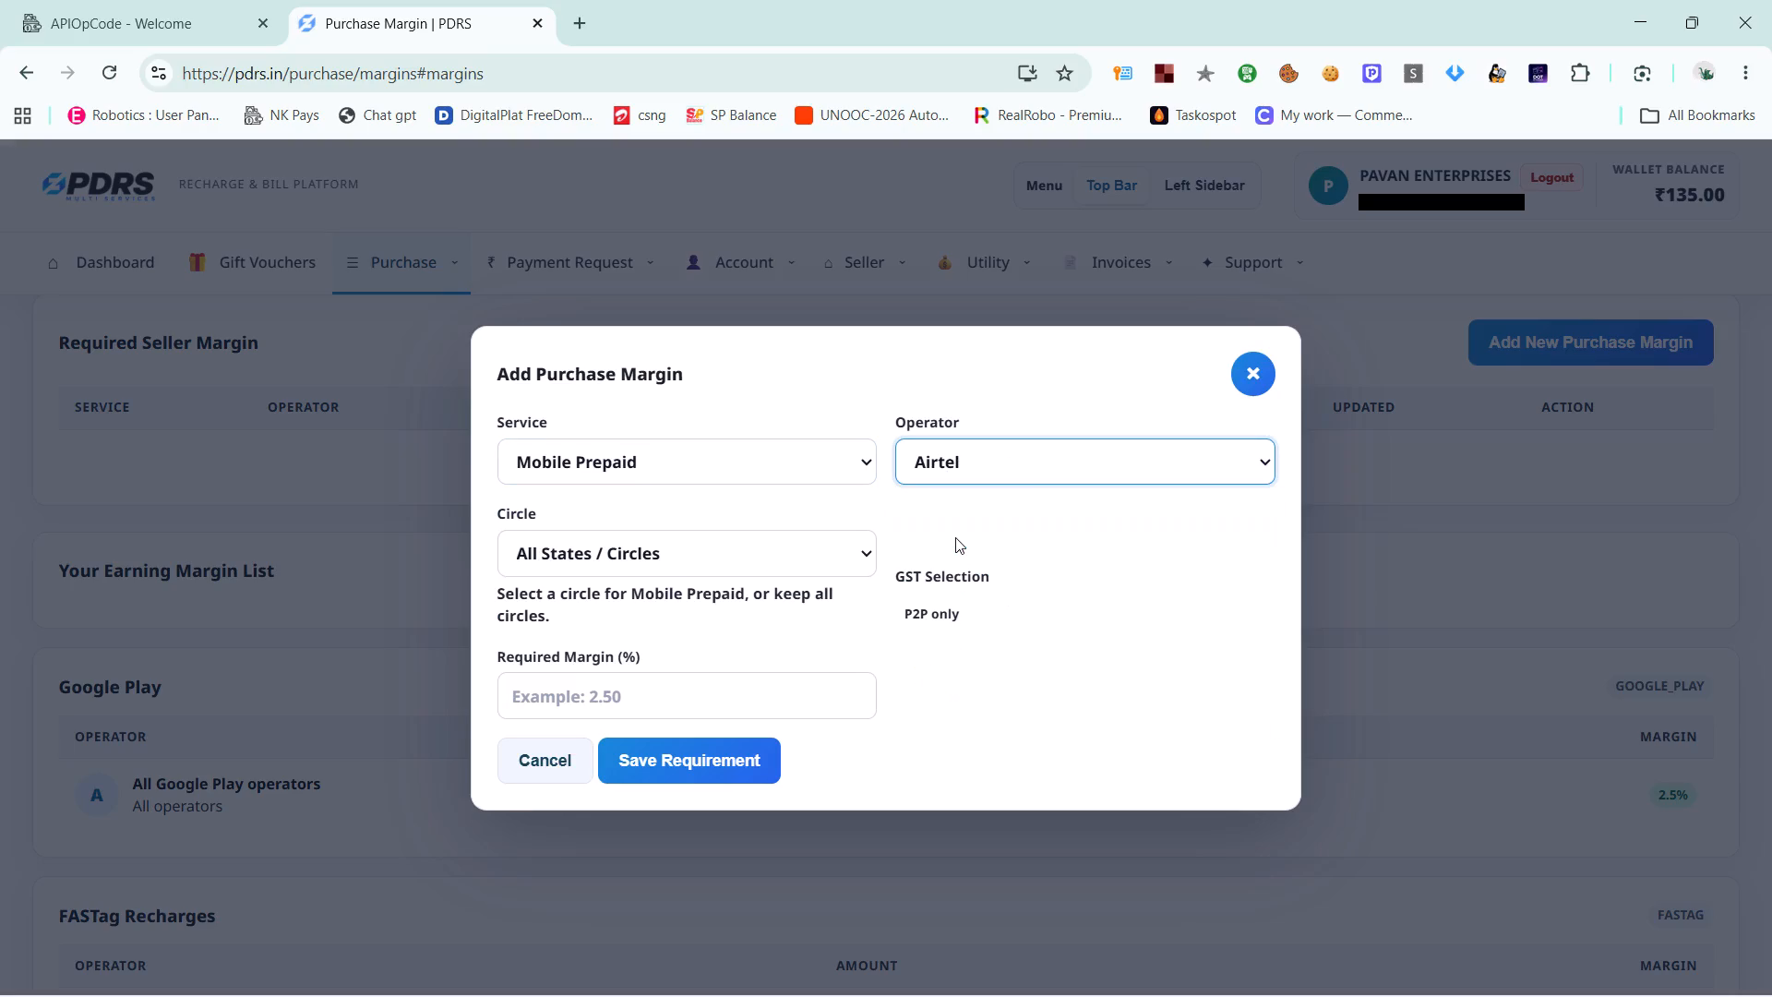
click(969, 459)
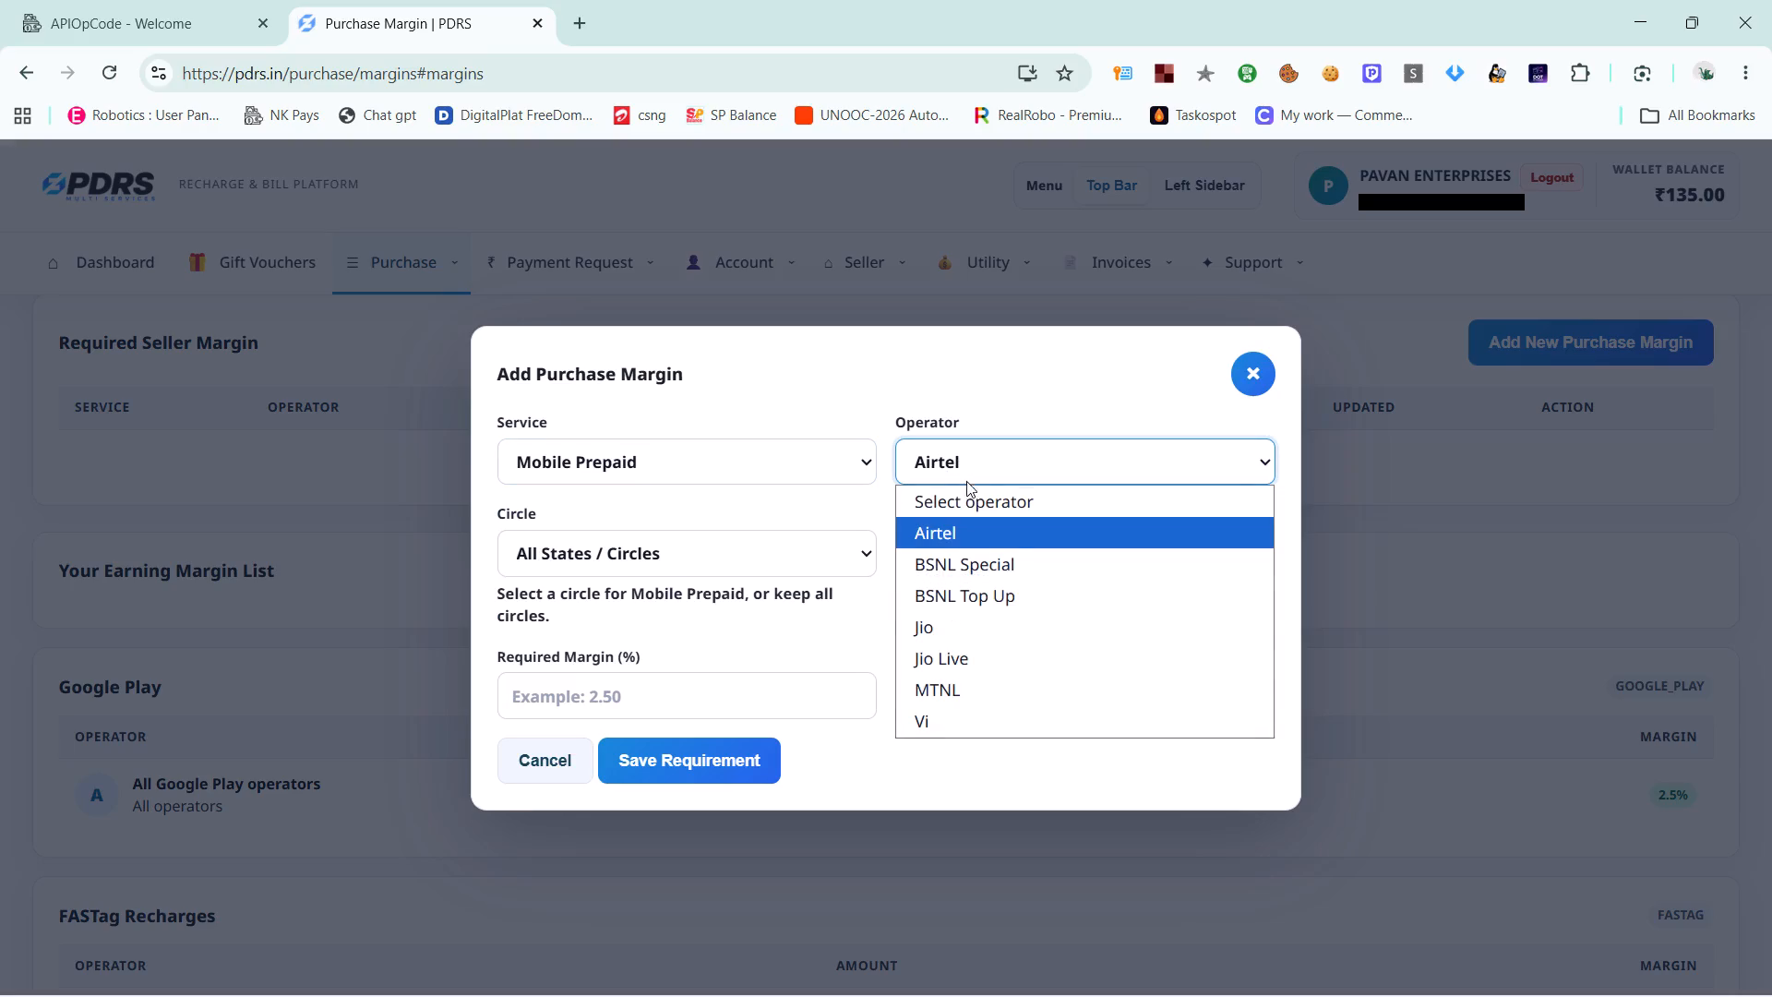
click(960, 532)
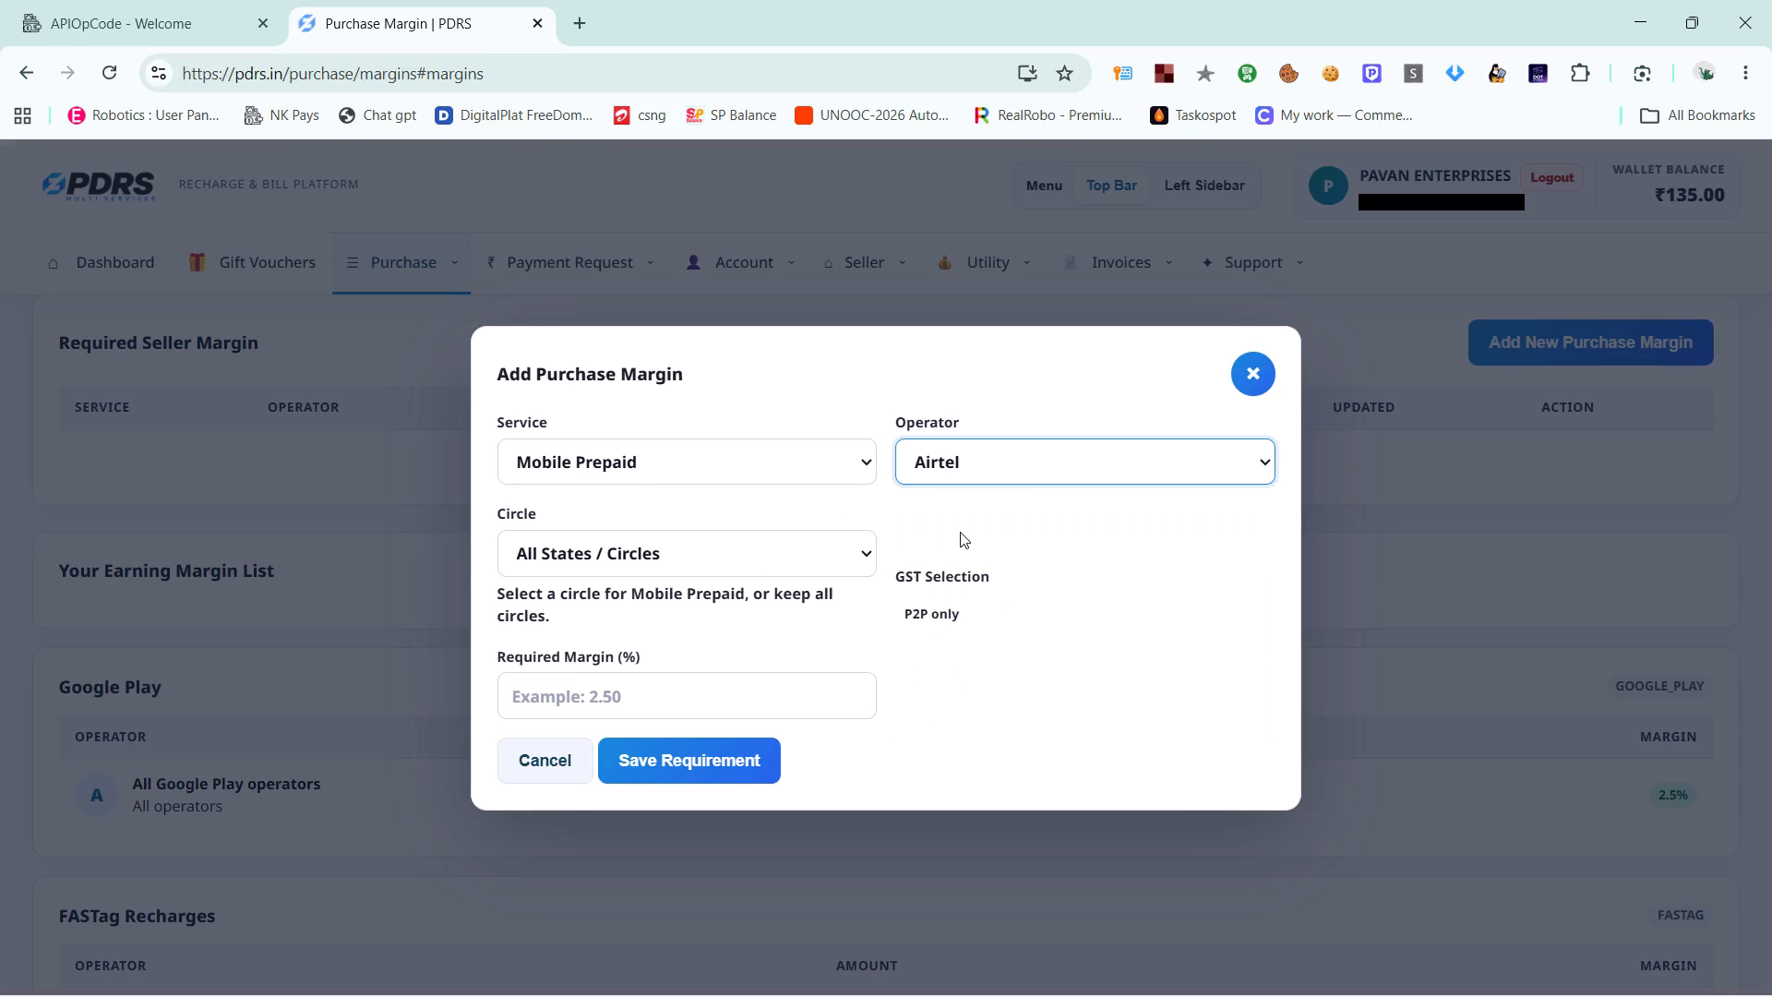
click(700, 691)
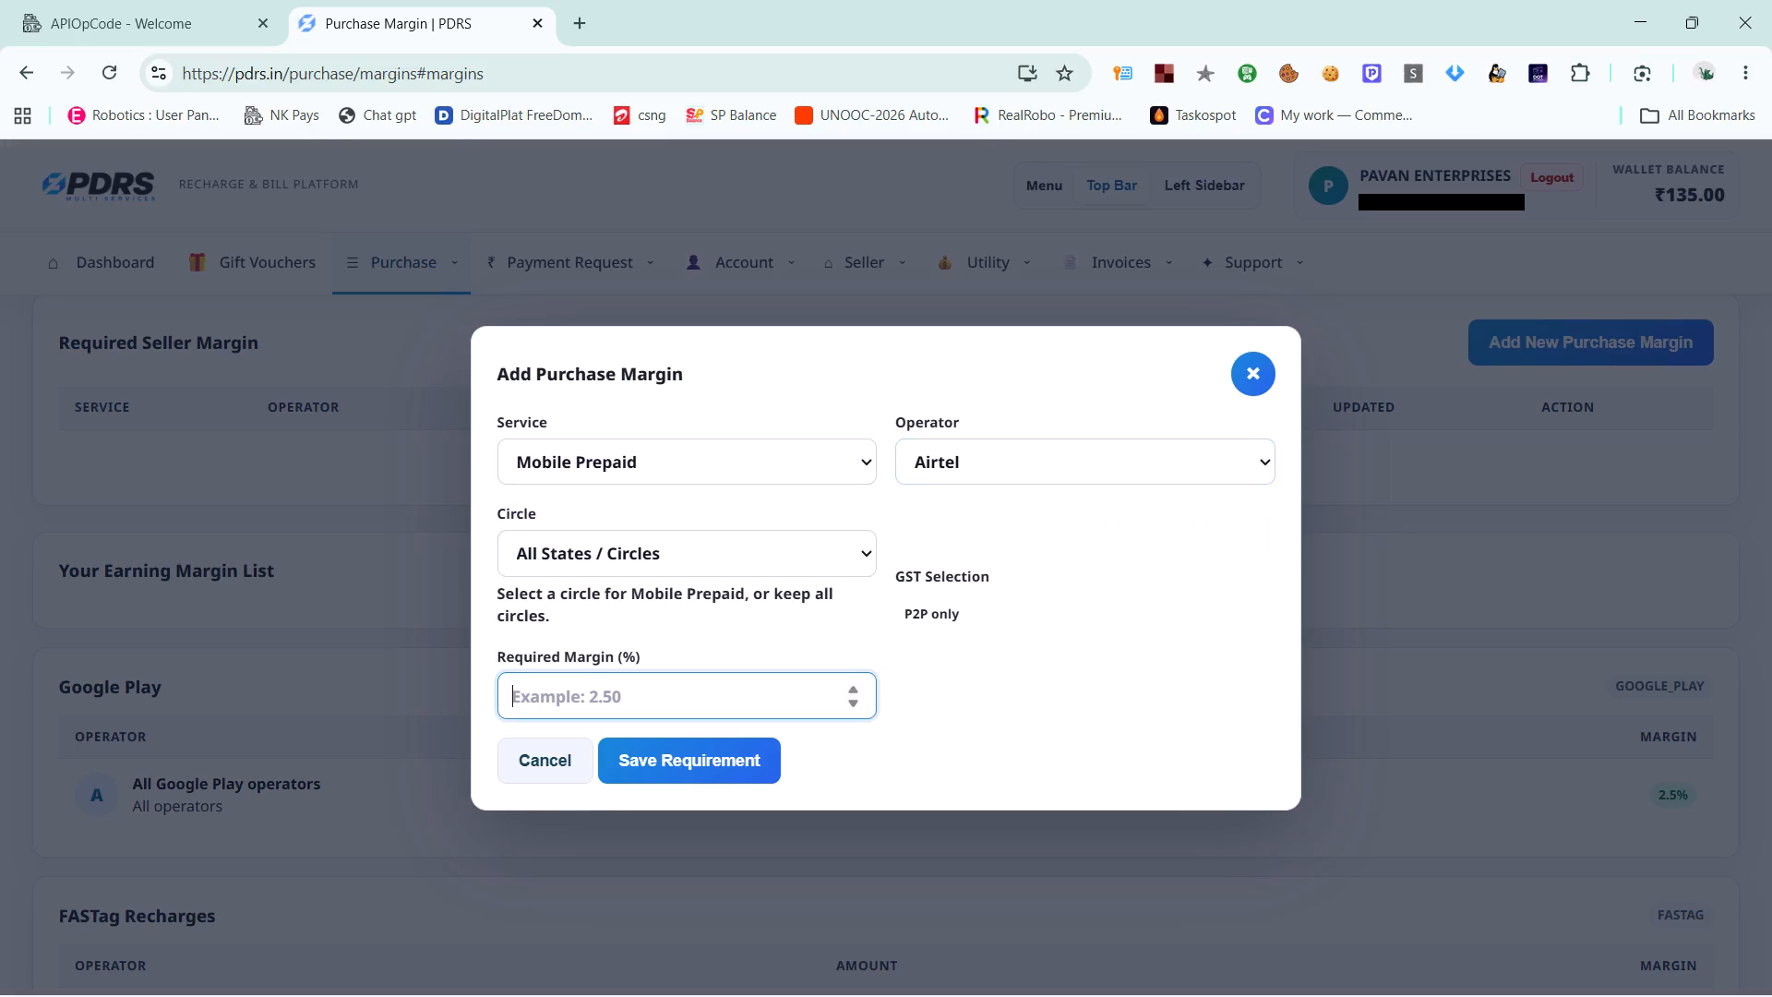
key(period)
text(40)
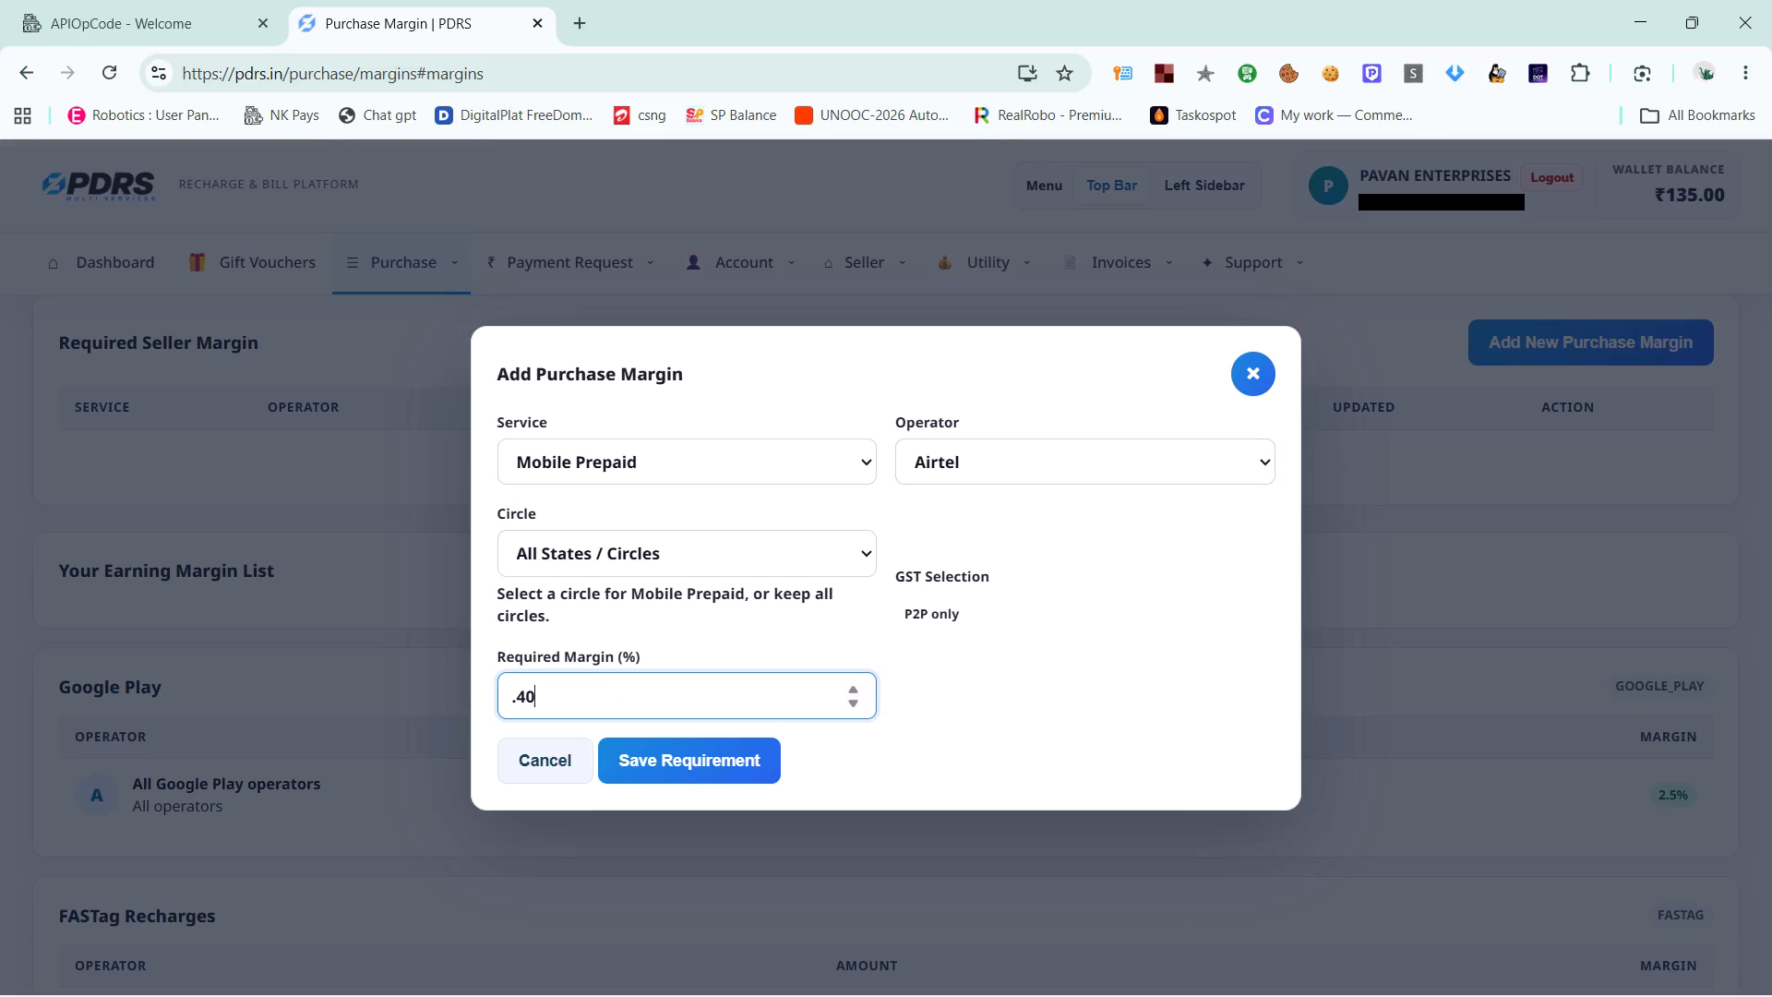
click(662, 763)
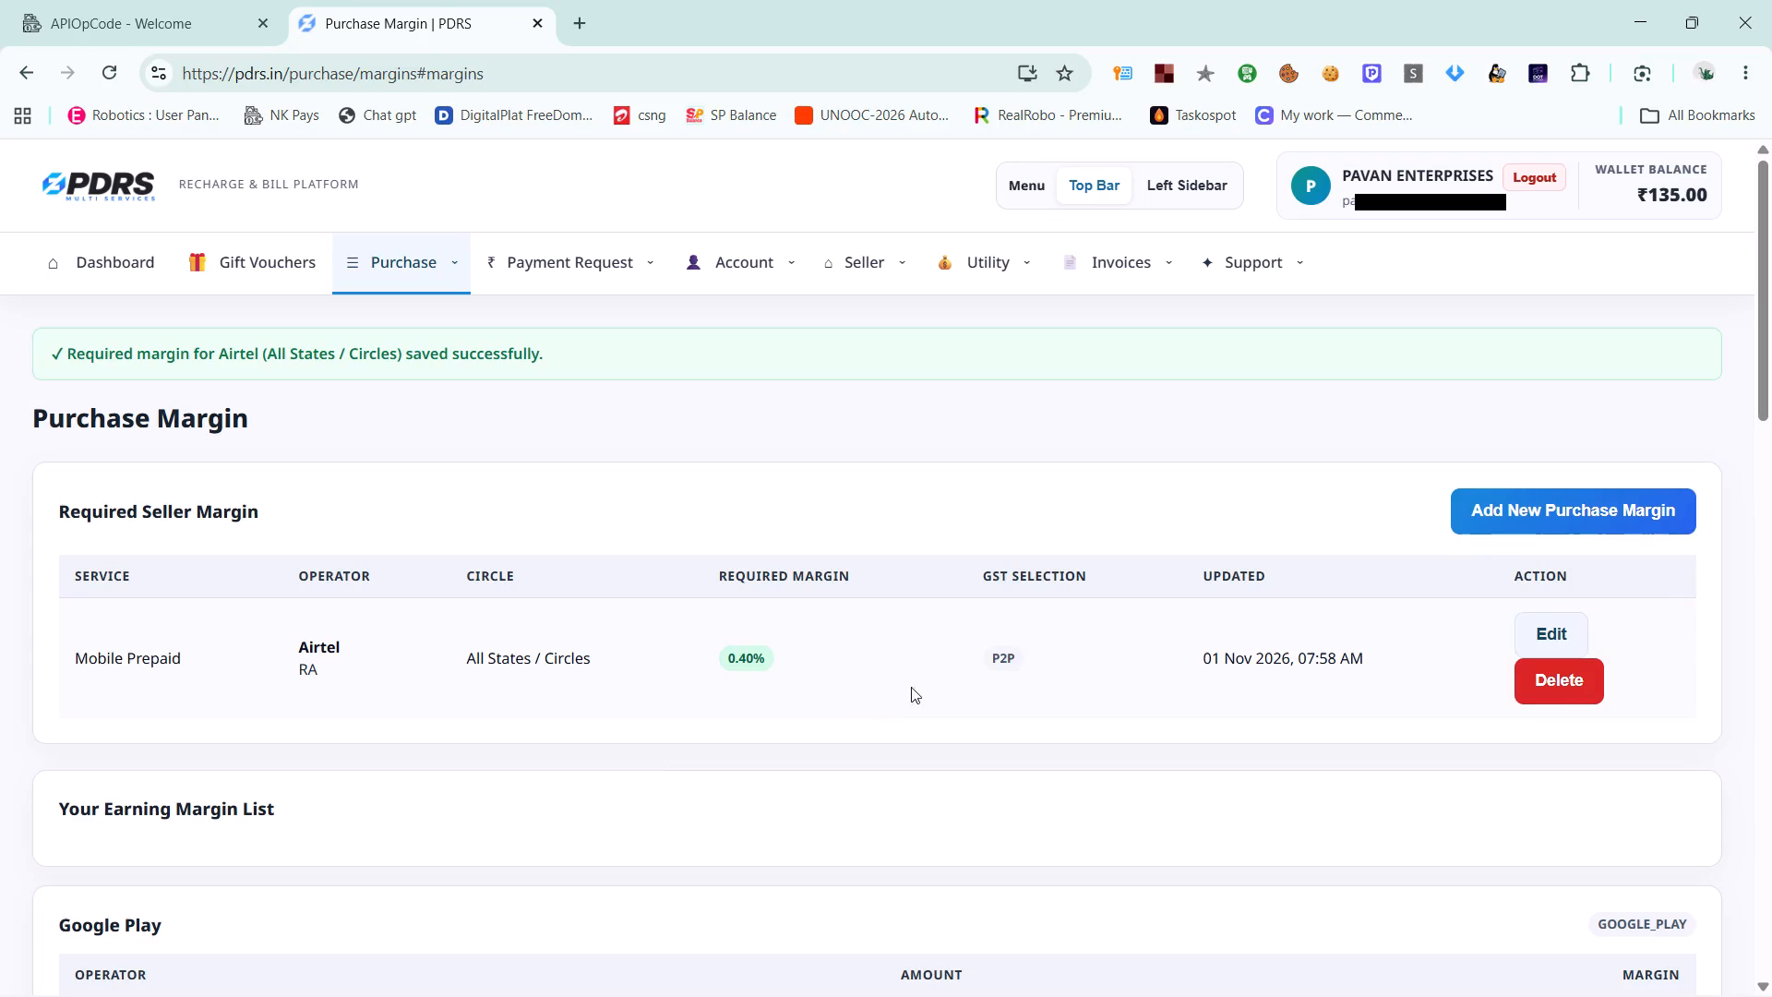
Add and save a purchase margin requirement of .10% for Mobile Prepaid, operator Jio, all states/circles.
click(1531, 504)
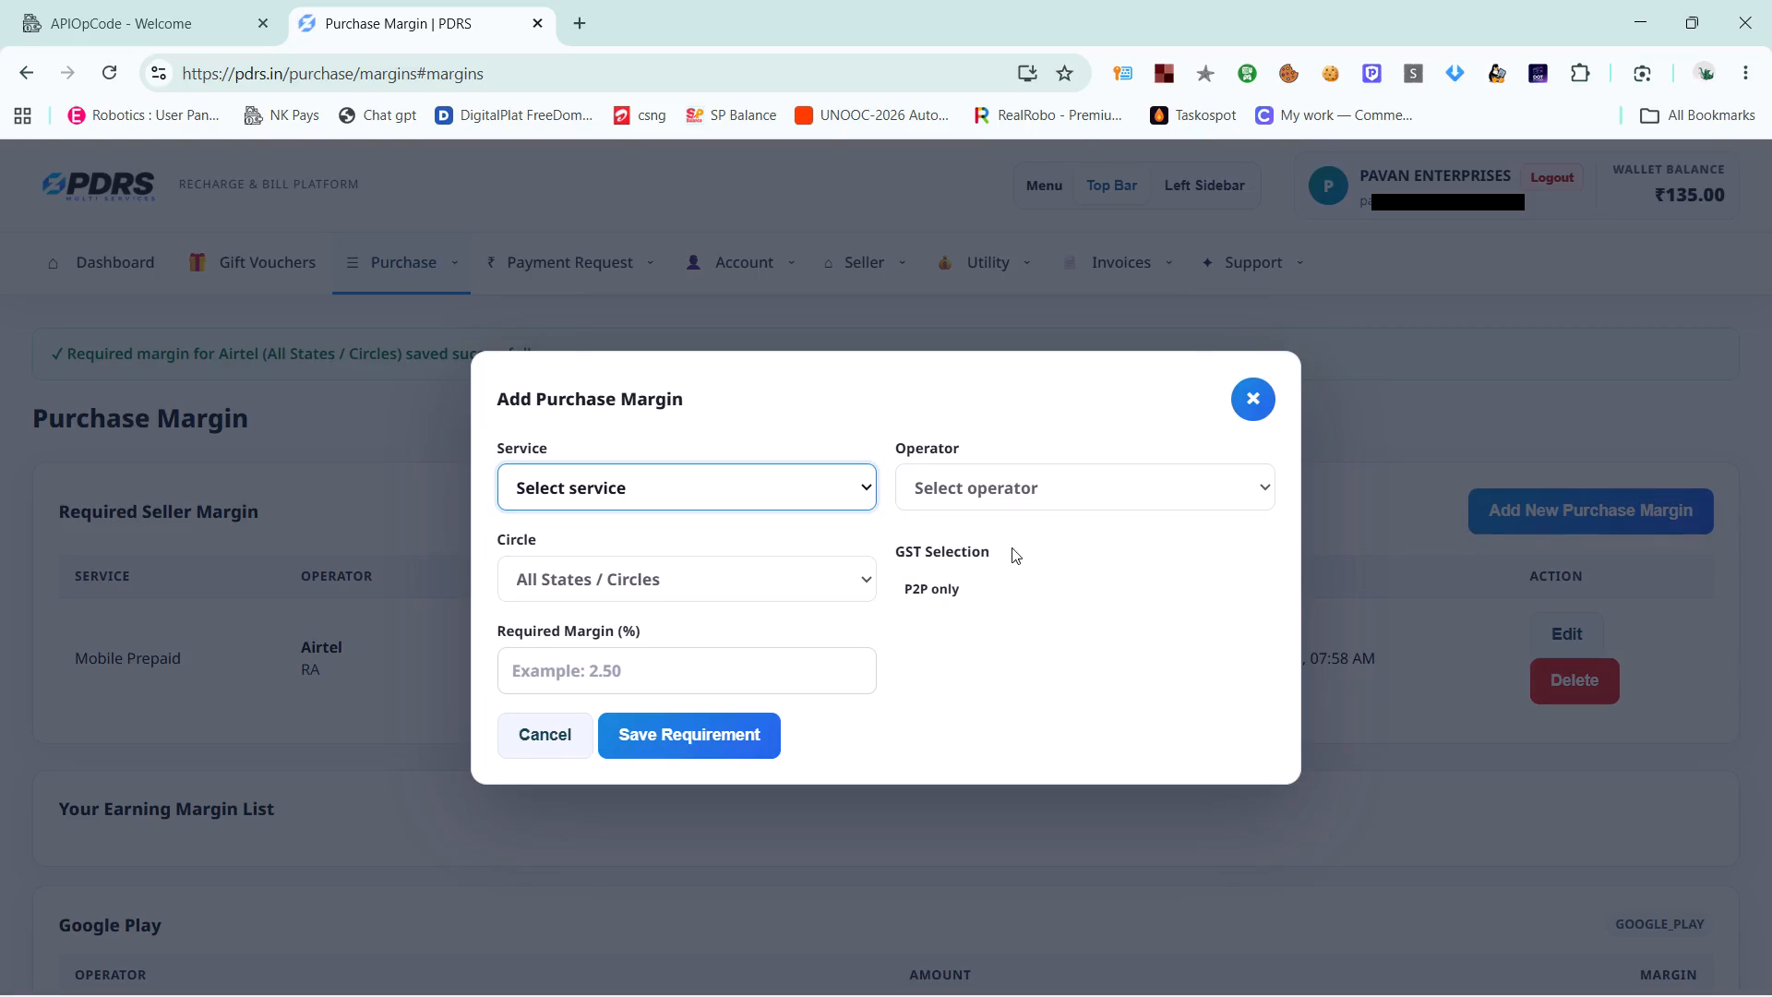
click(819, 491)
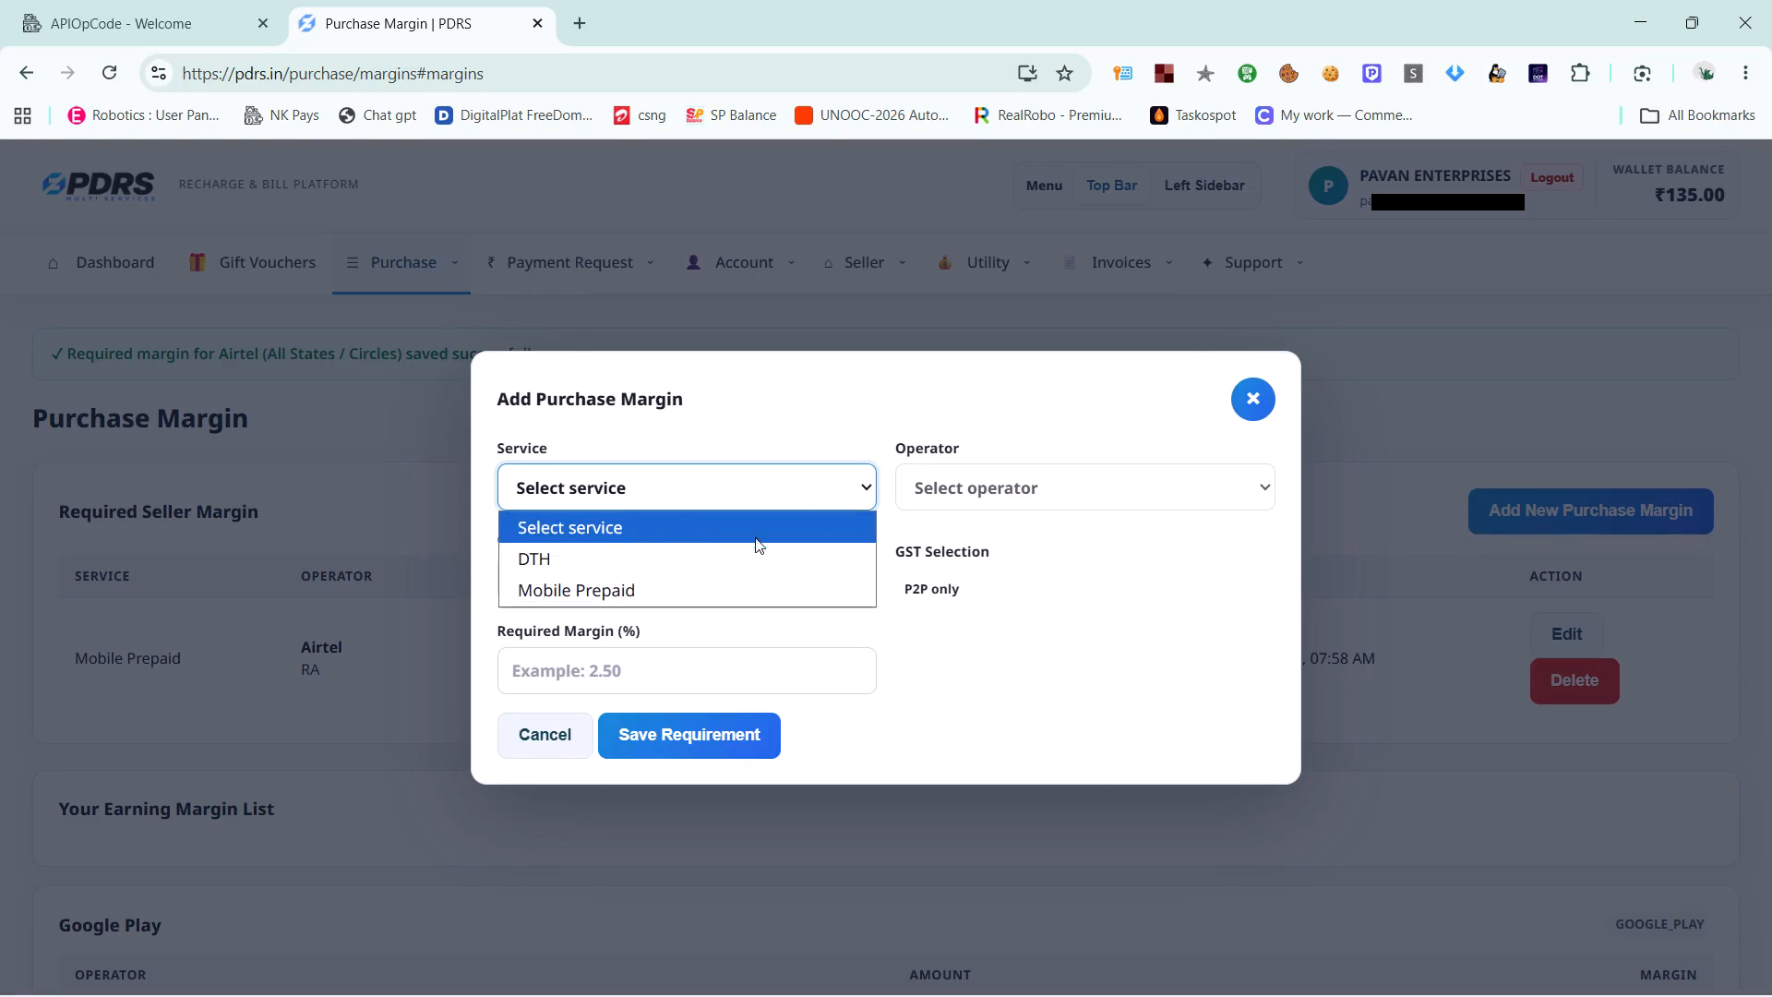
click(697, 587)
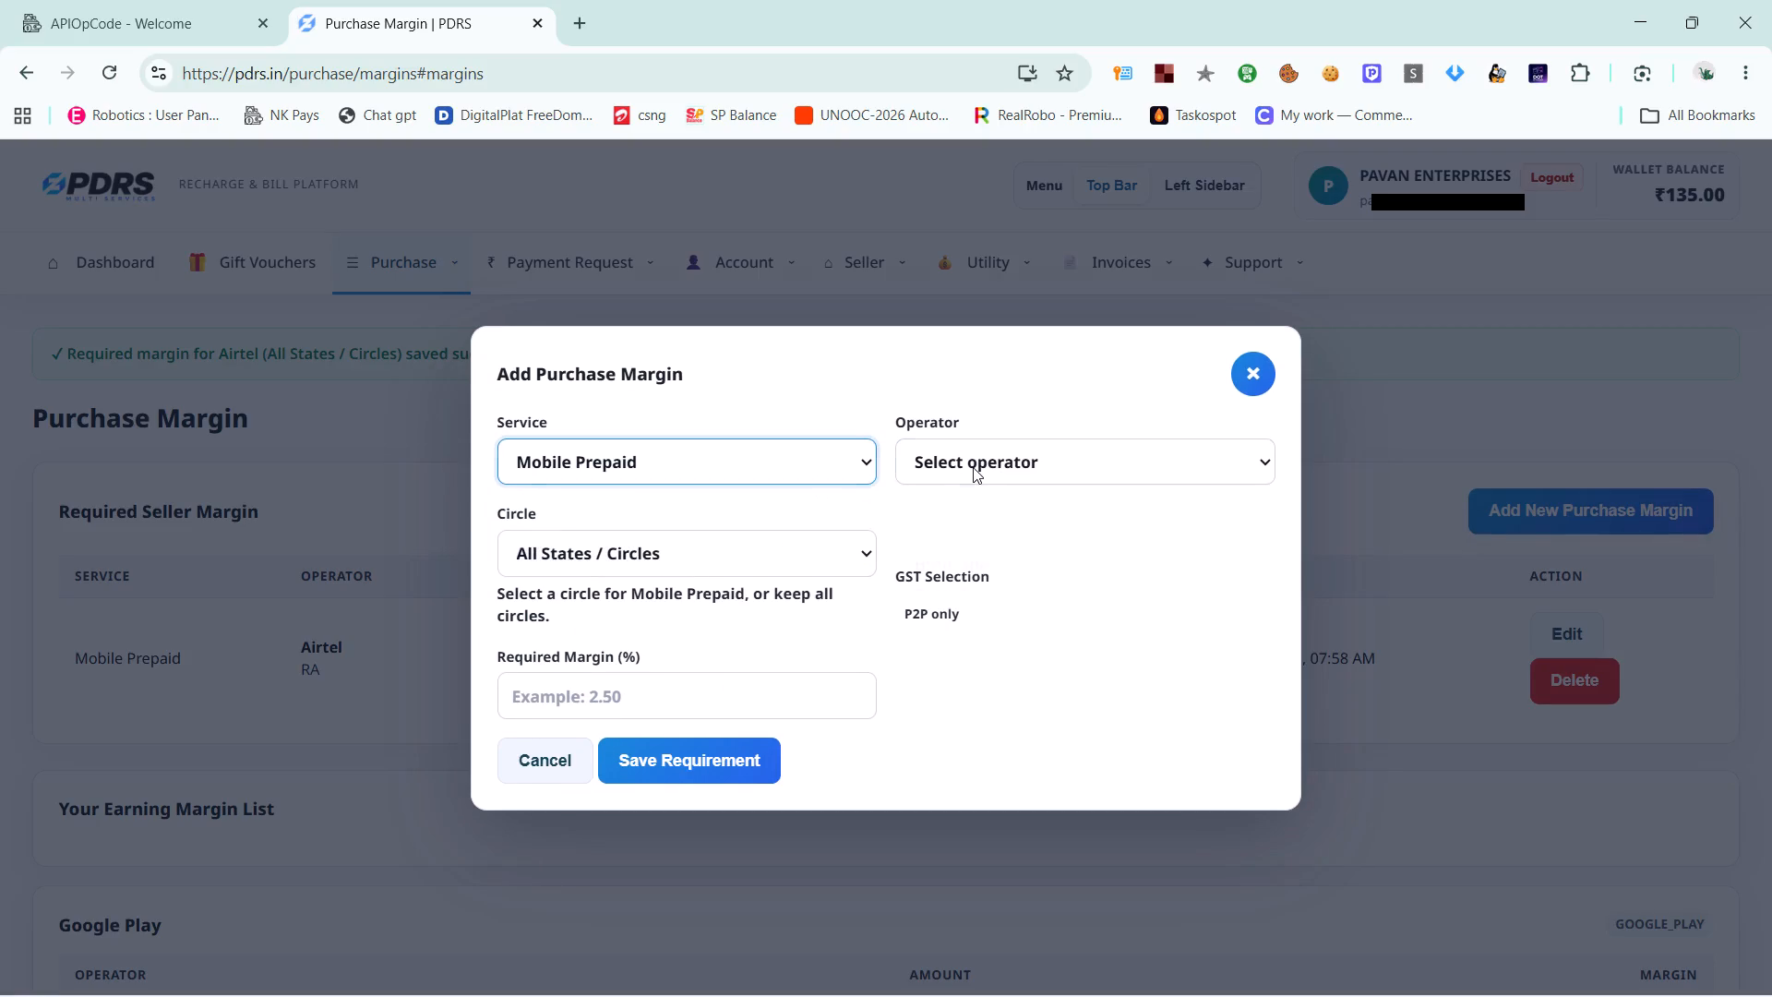
click(973, 467)
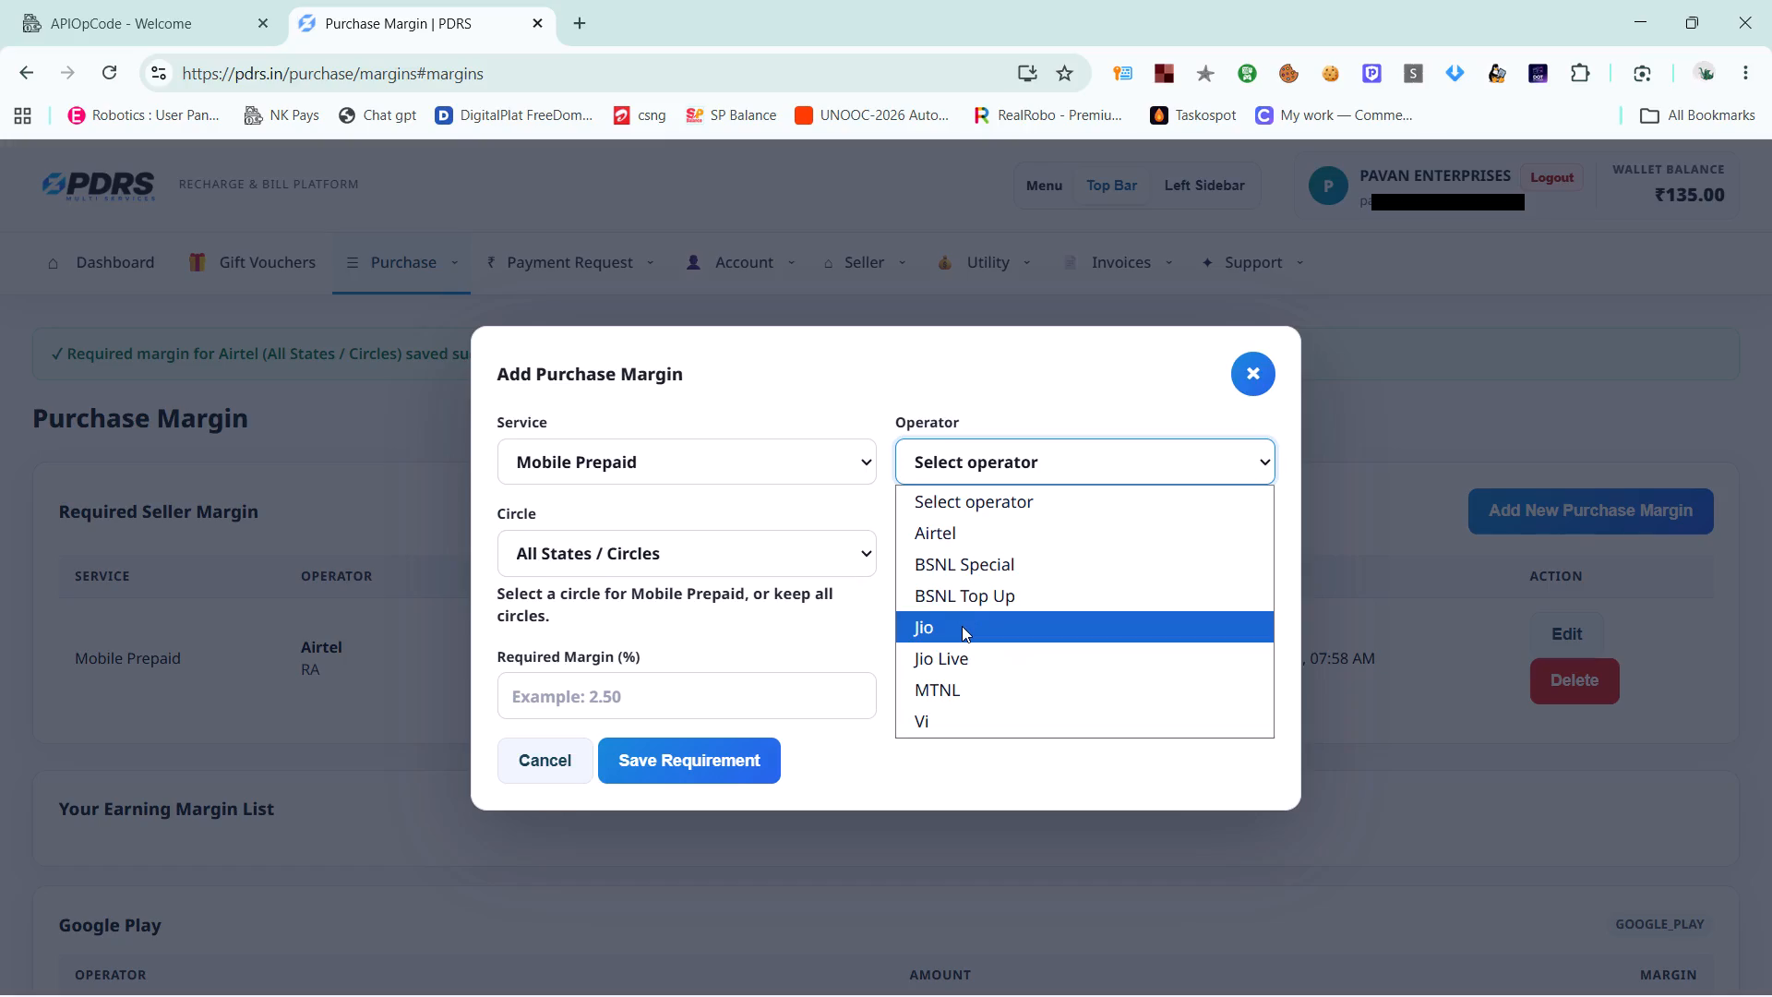
click(962, 626)
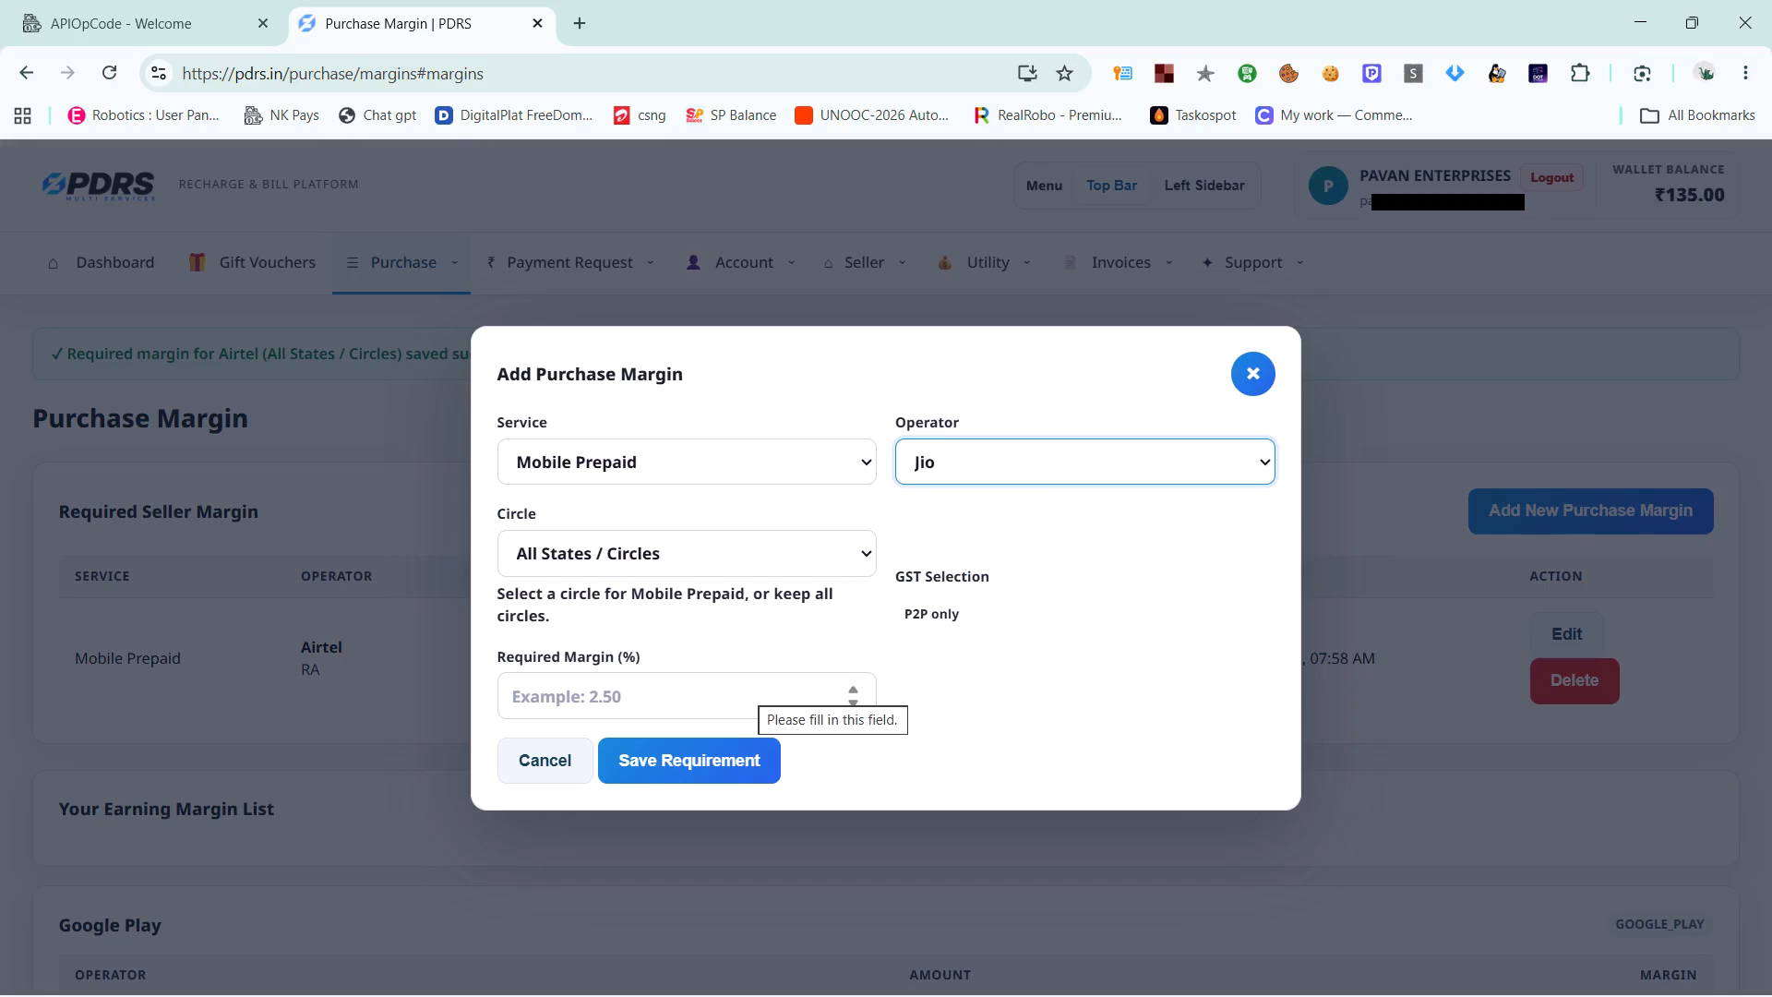
key(period)
text(10)
click(747, 689)
text(.10)
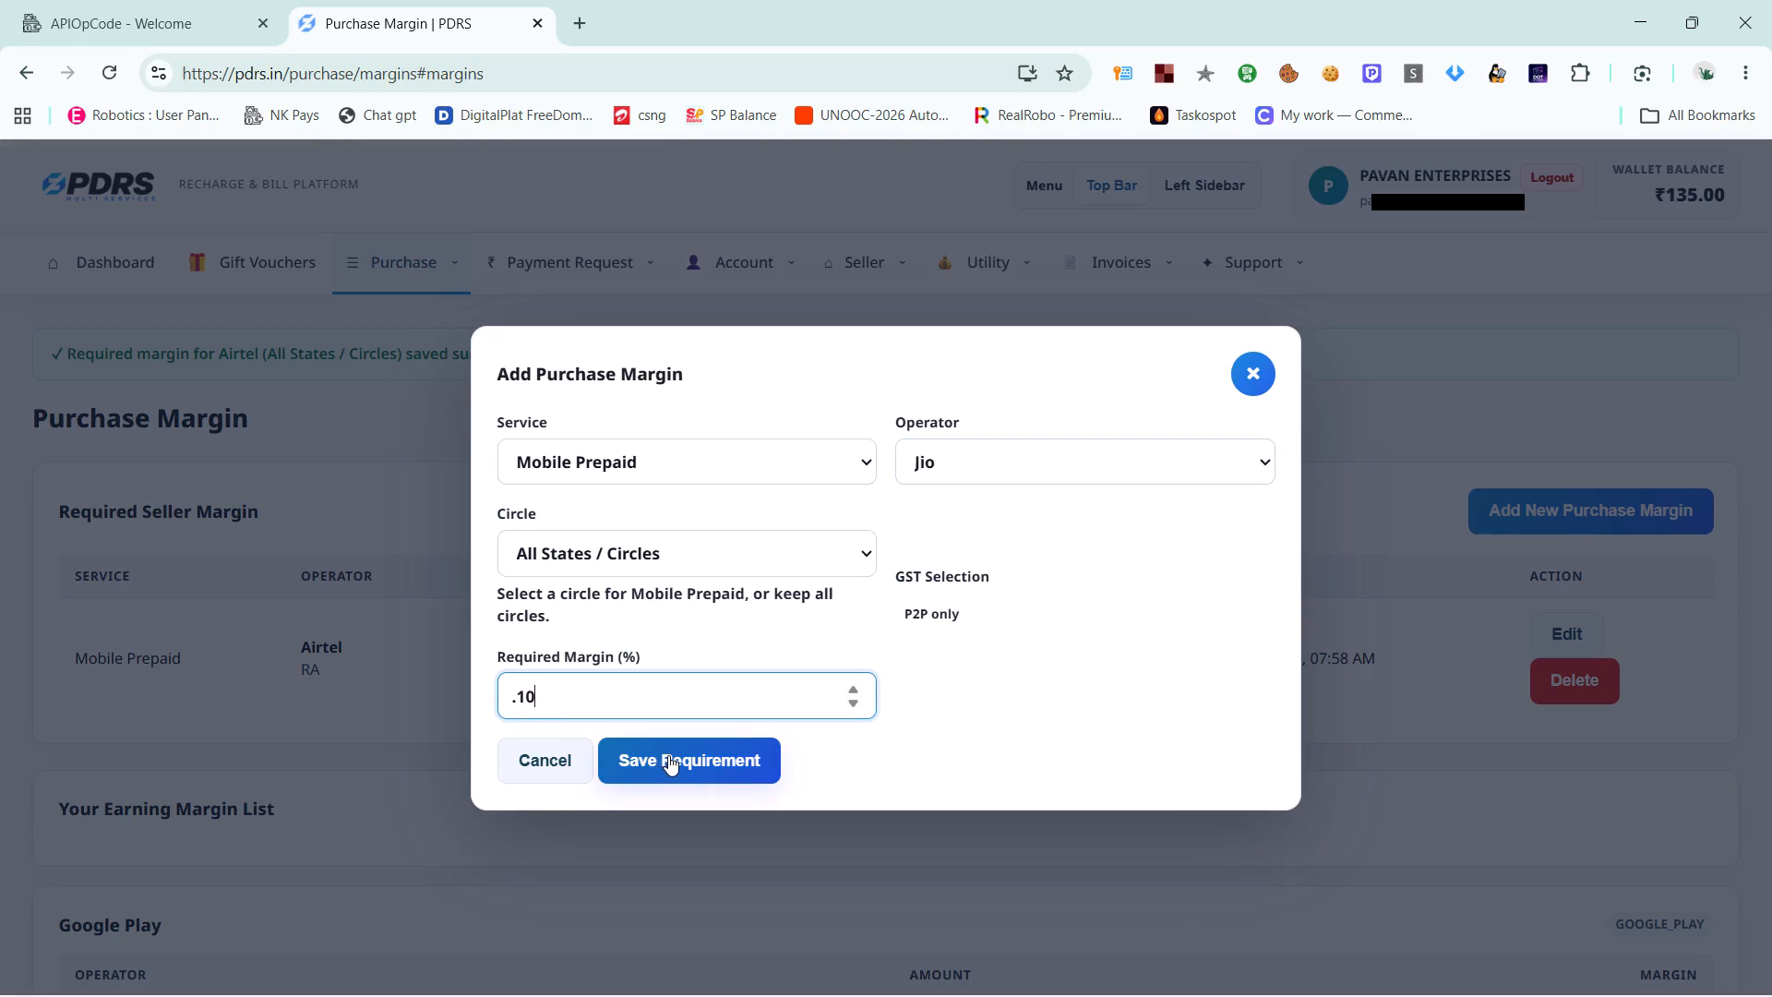
click(668, 756)
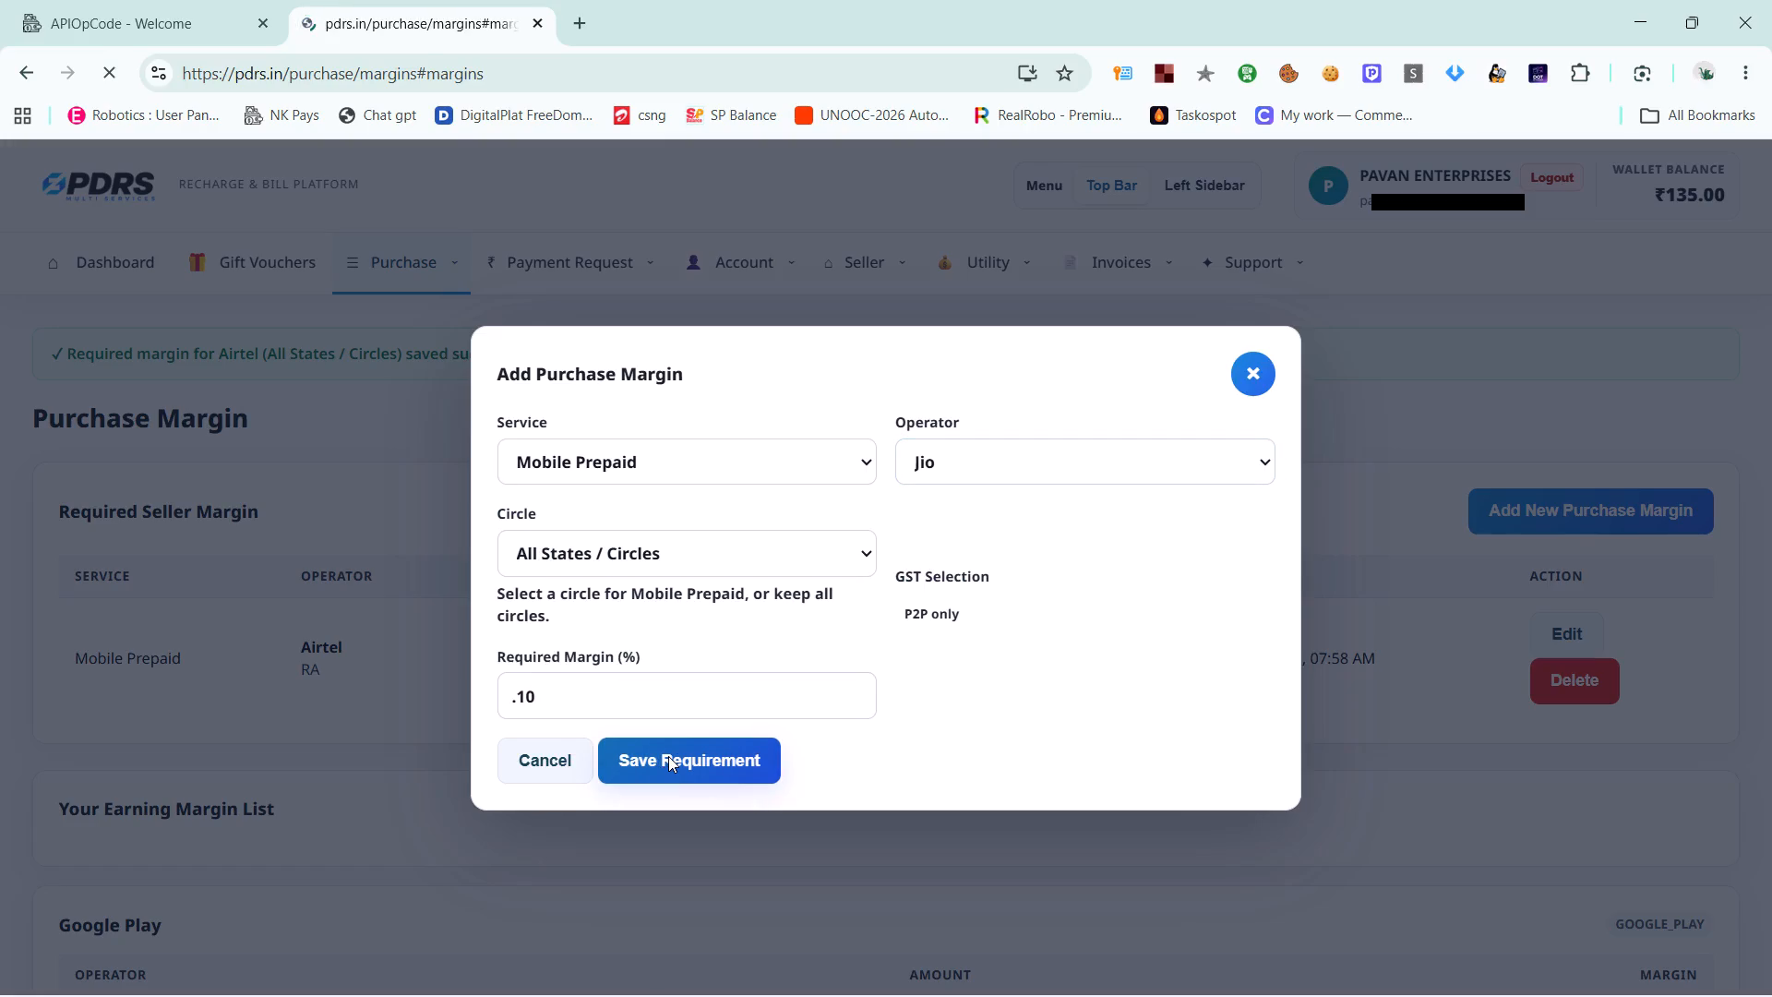
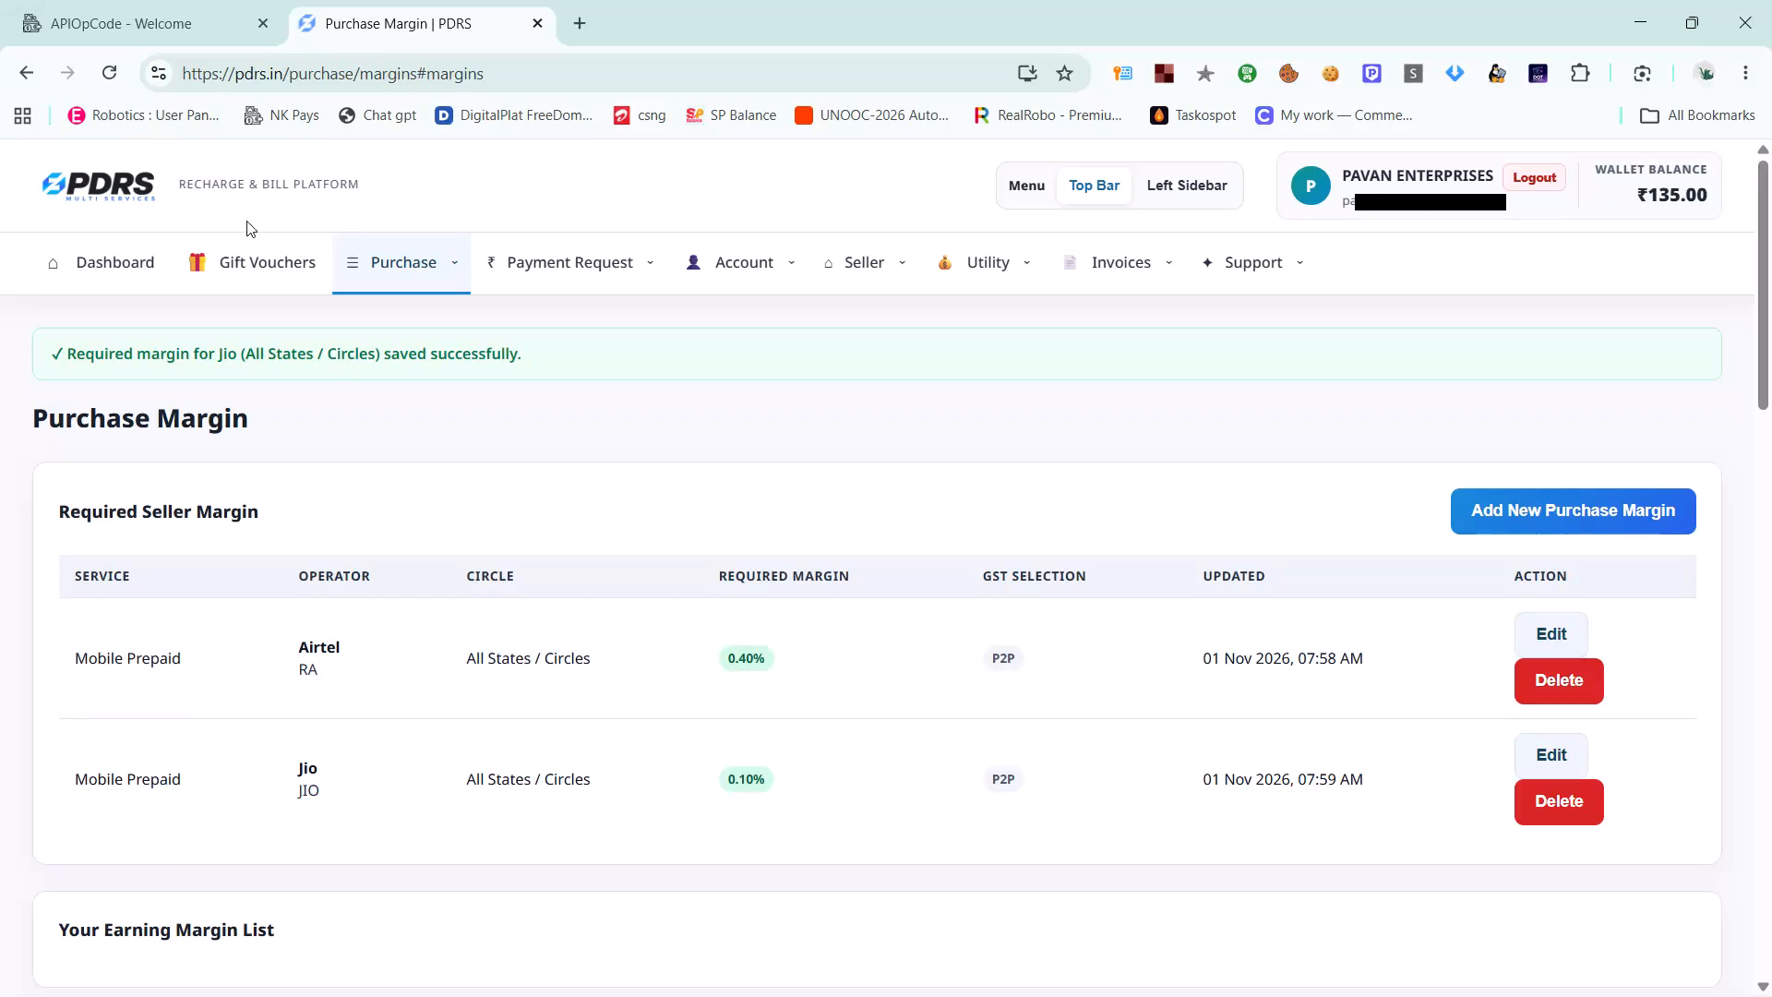
Compare the Reliance Jio API operator codes on the Ansh Multiservices admin site with the PDRS required seller margins, ending on the admin site.
click(143, 25)
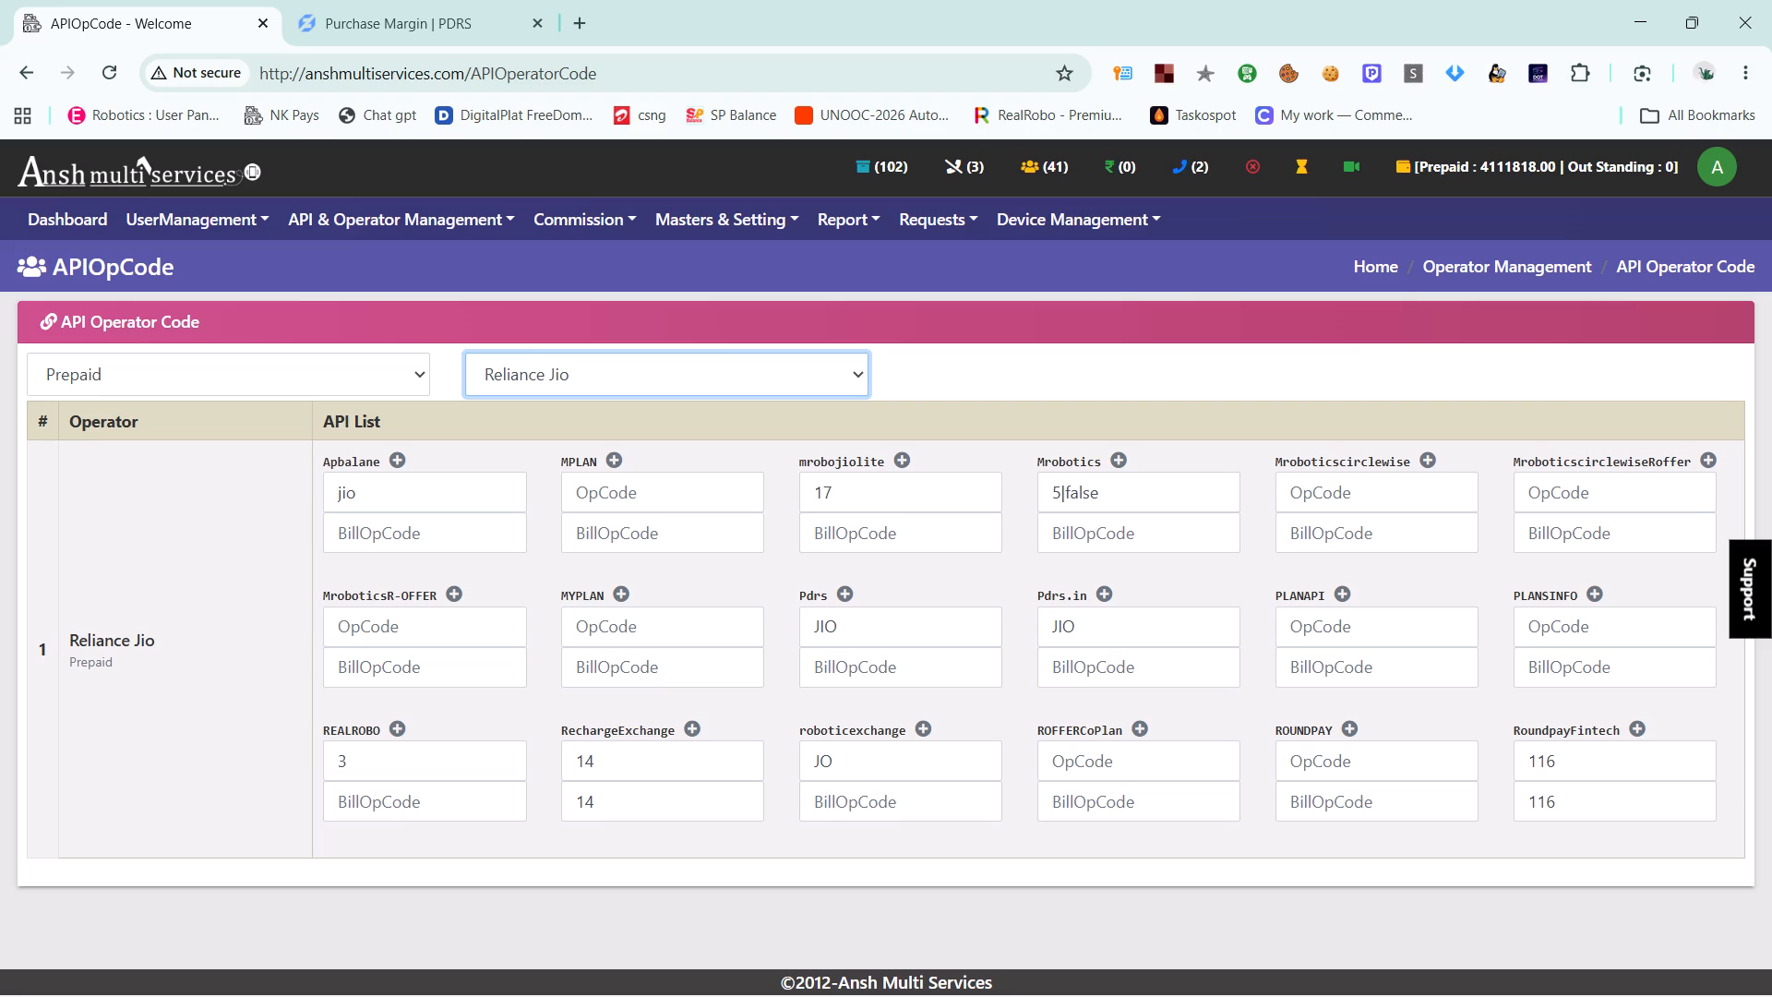
click(383, 19)
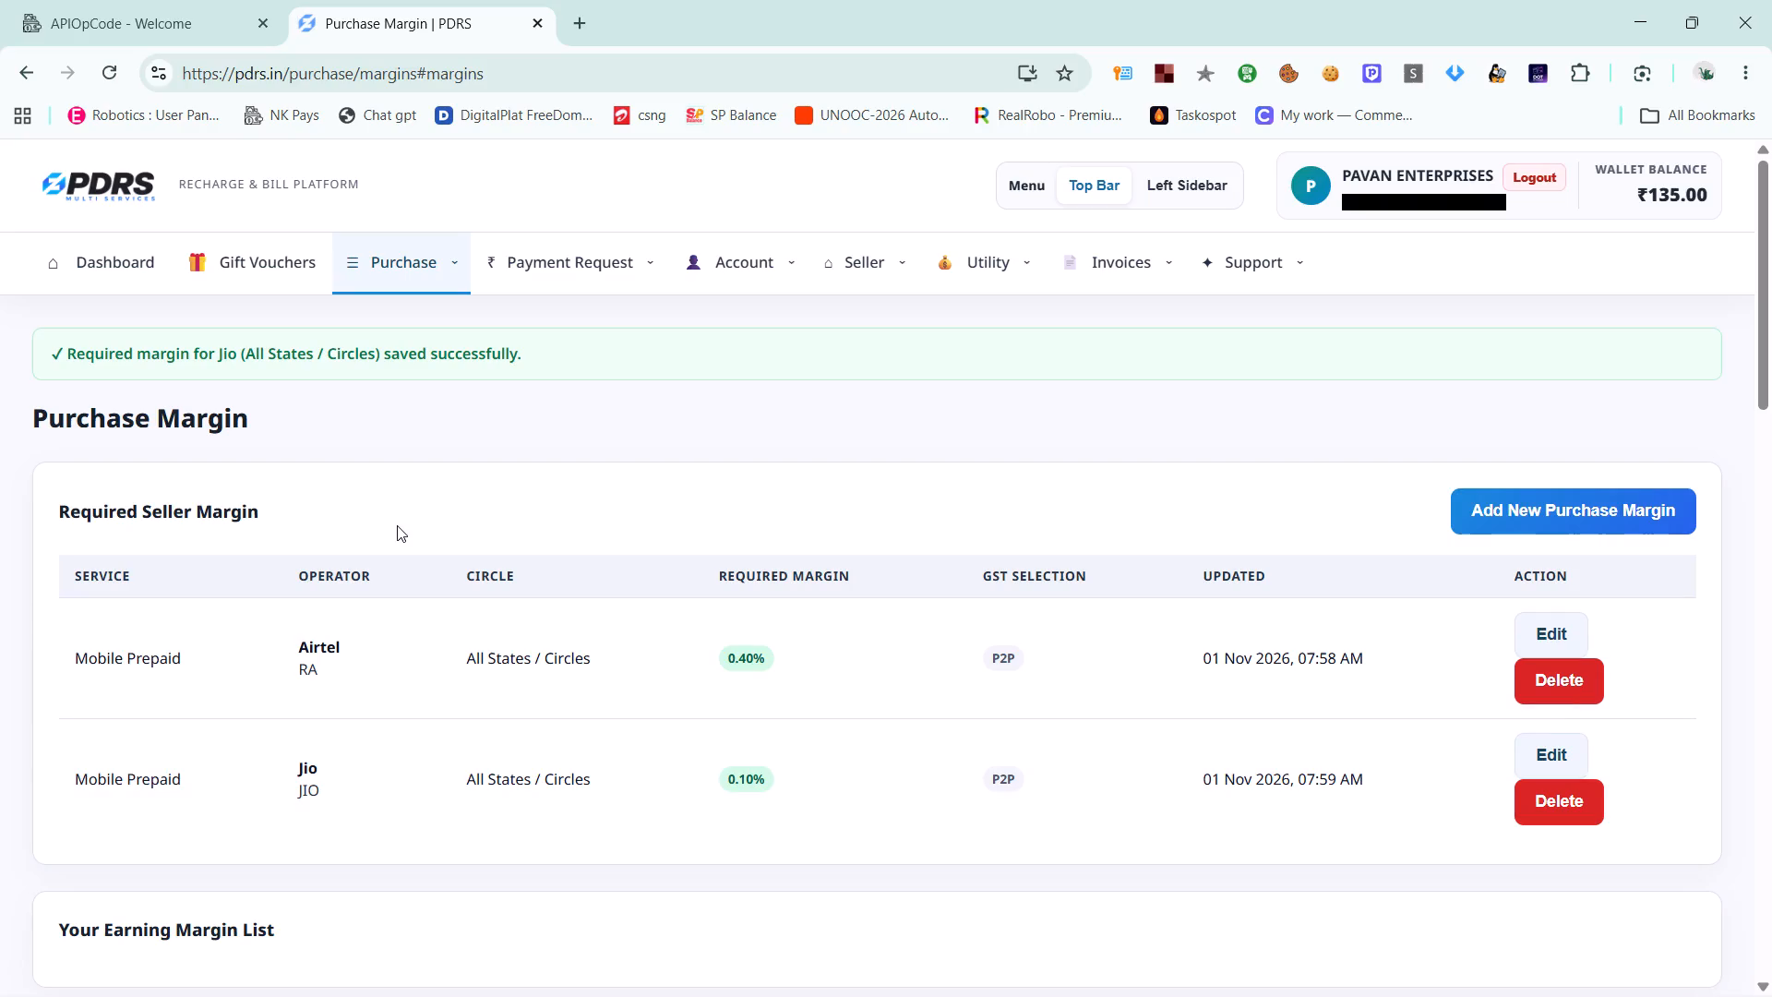
click(169, 24)
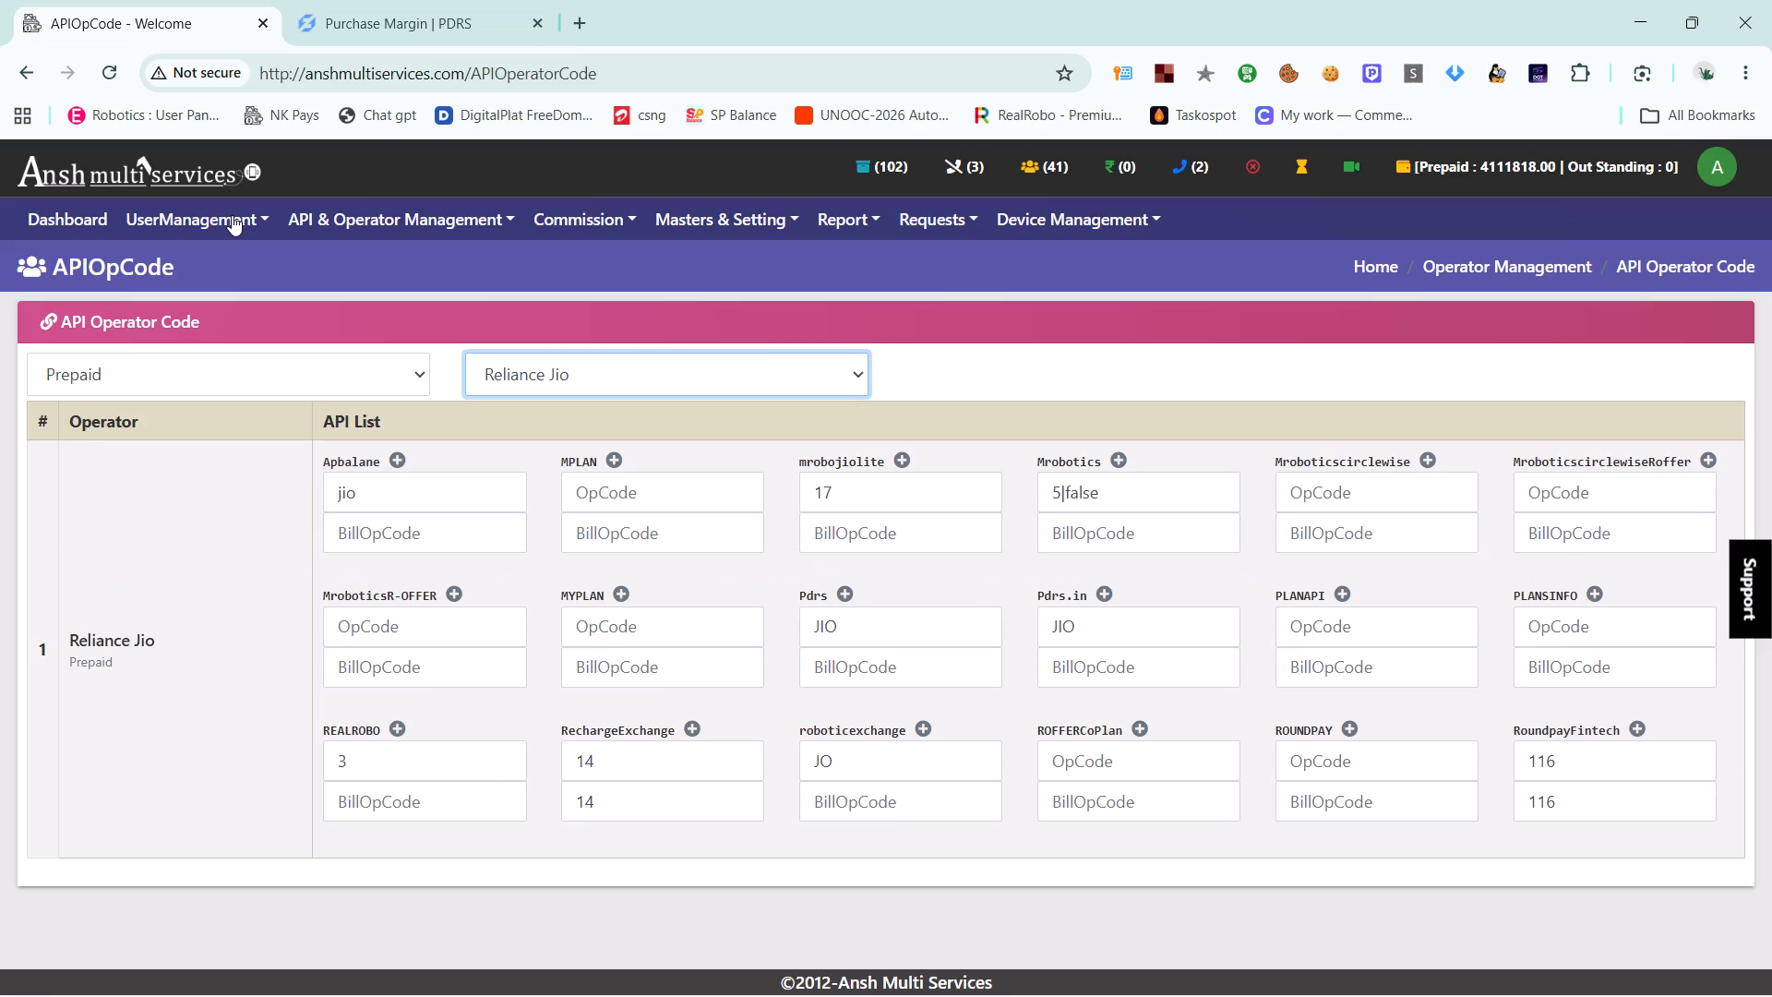
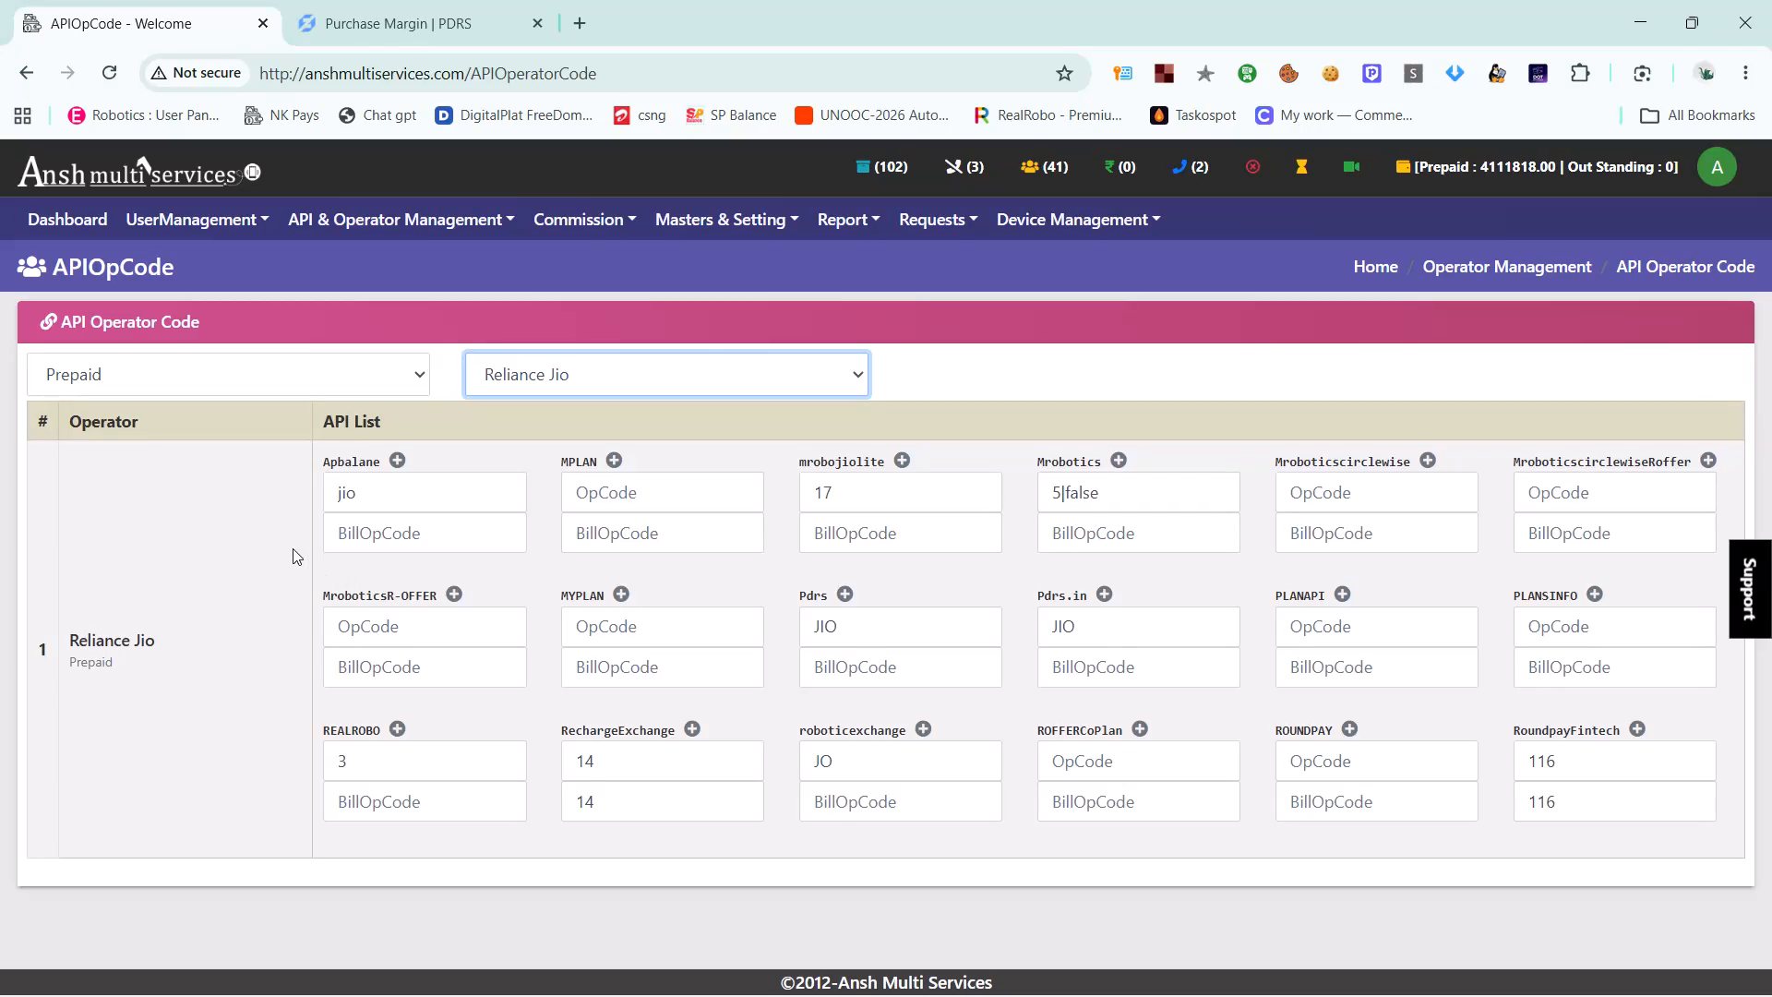
Display the API operator codes for the Airtel prepaid operator.
click(539, 366)
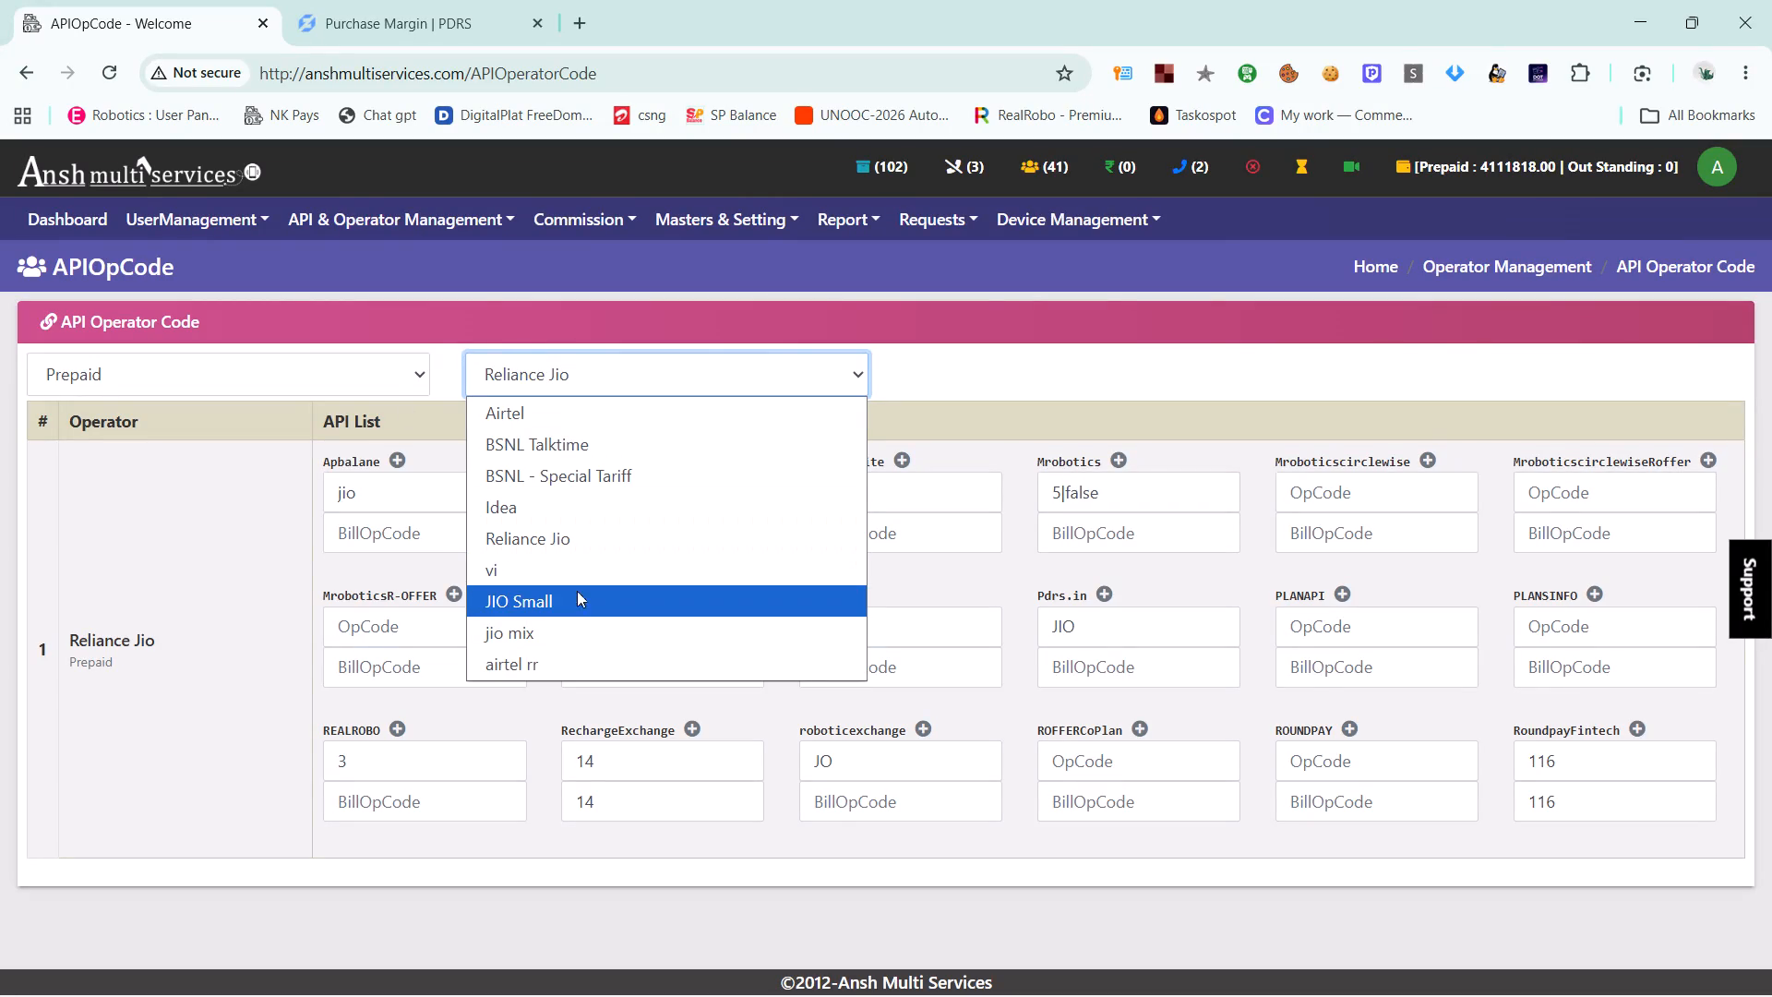
click(563, 401)
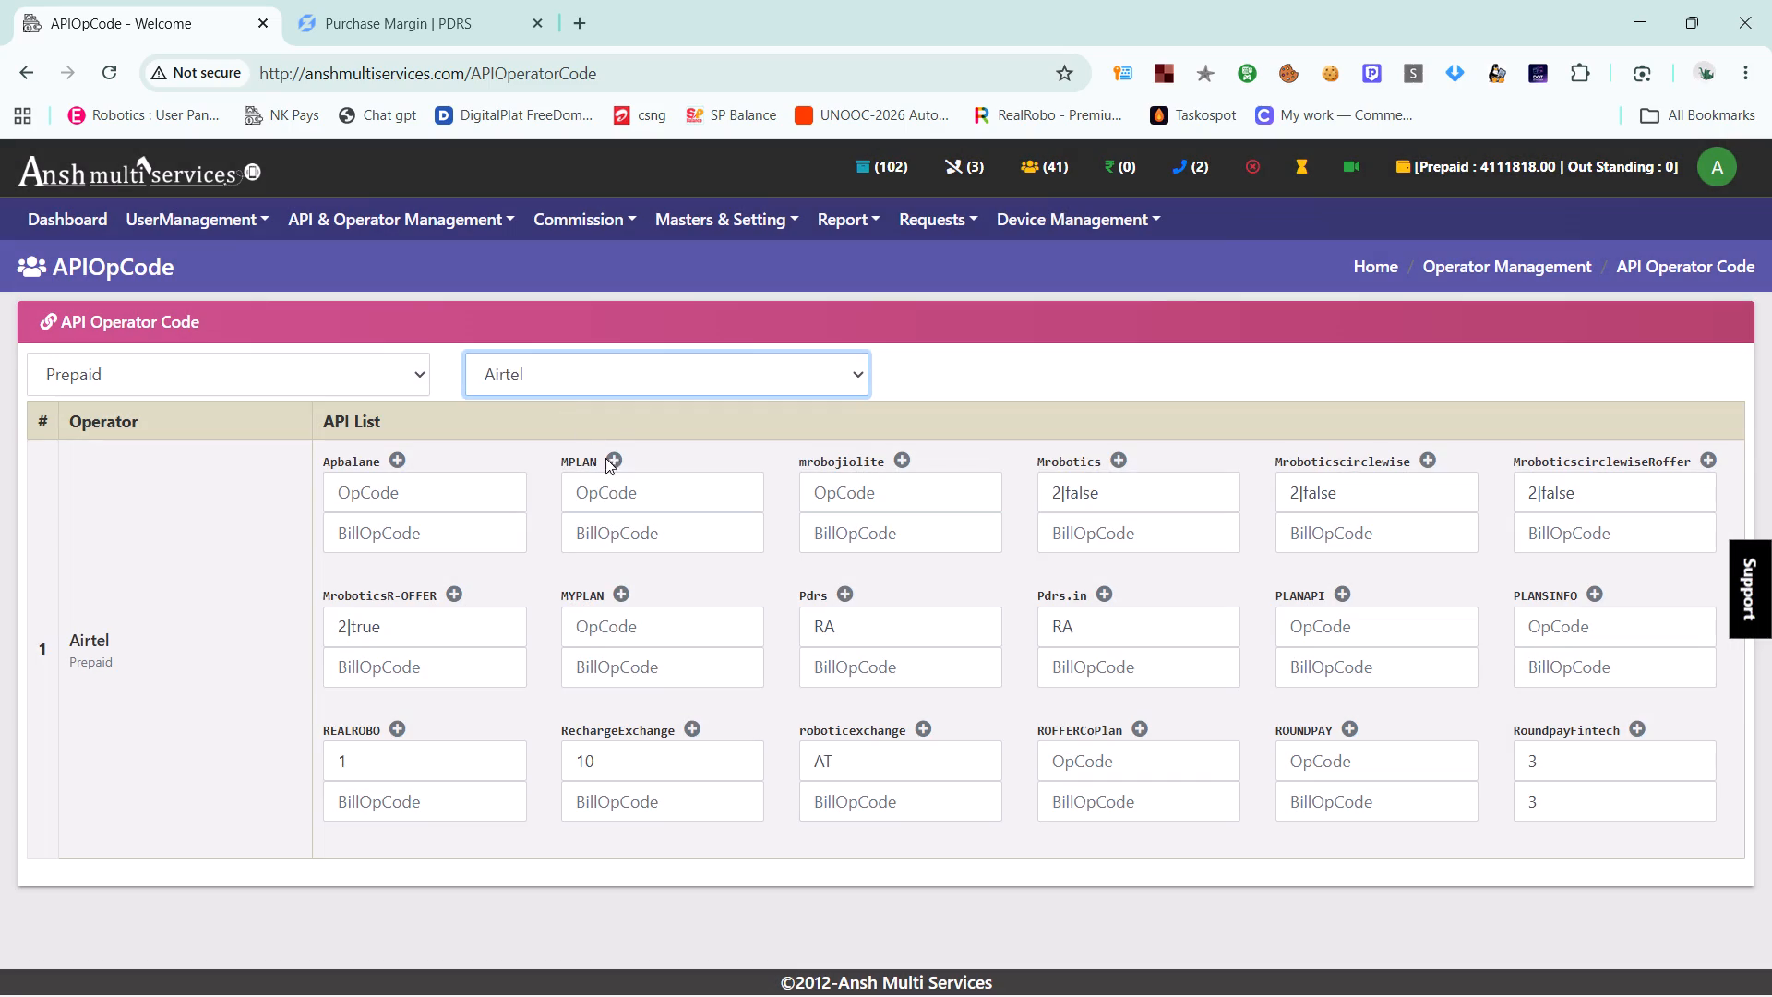
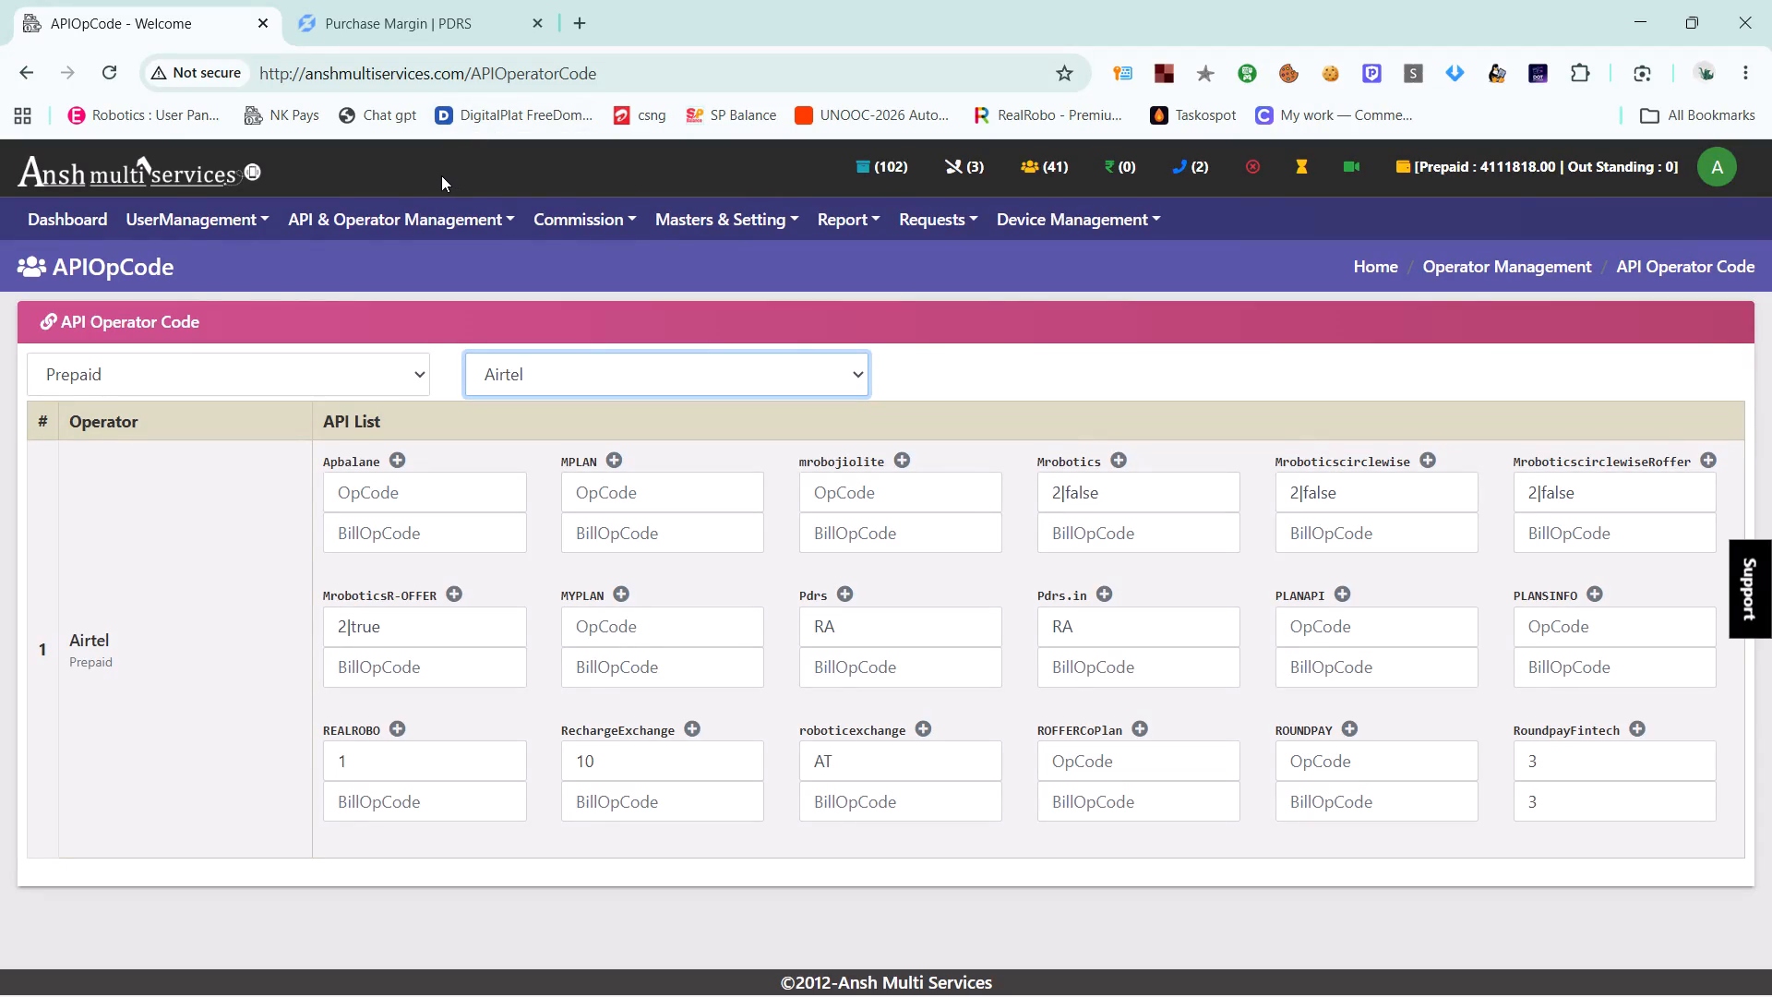
On the PDRS site, open the purchase transactions page and list today's transactions.
click(391, 30)
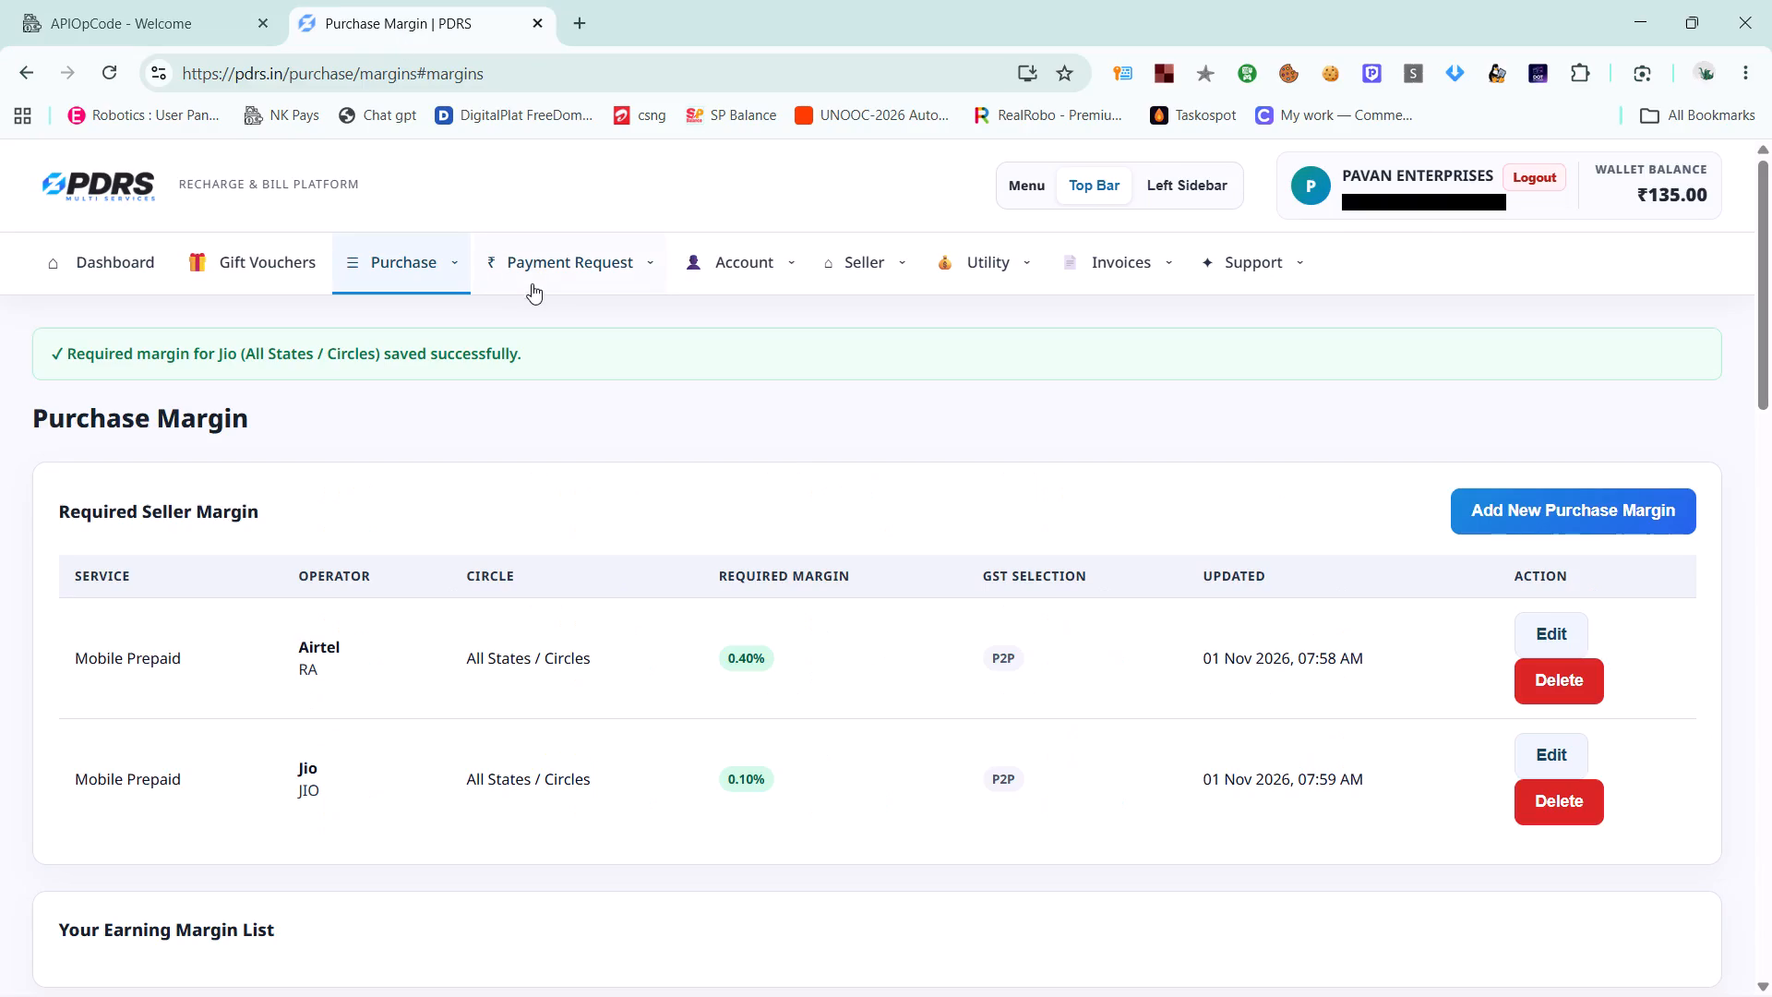
click(415, 258)
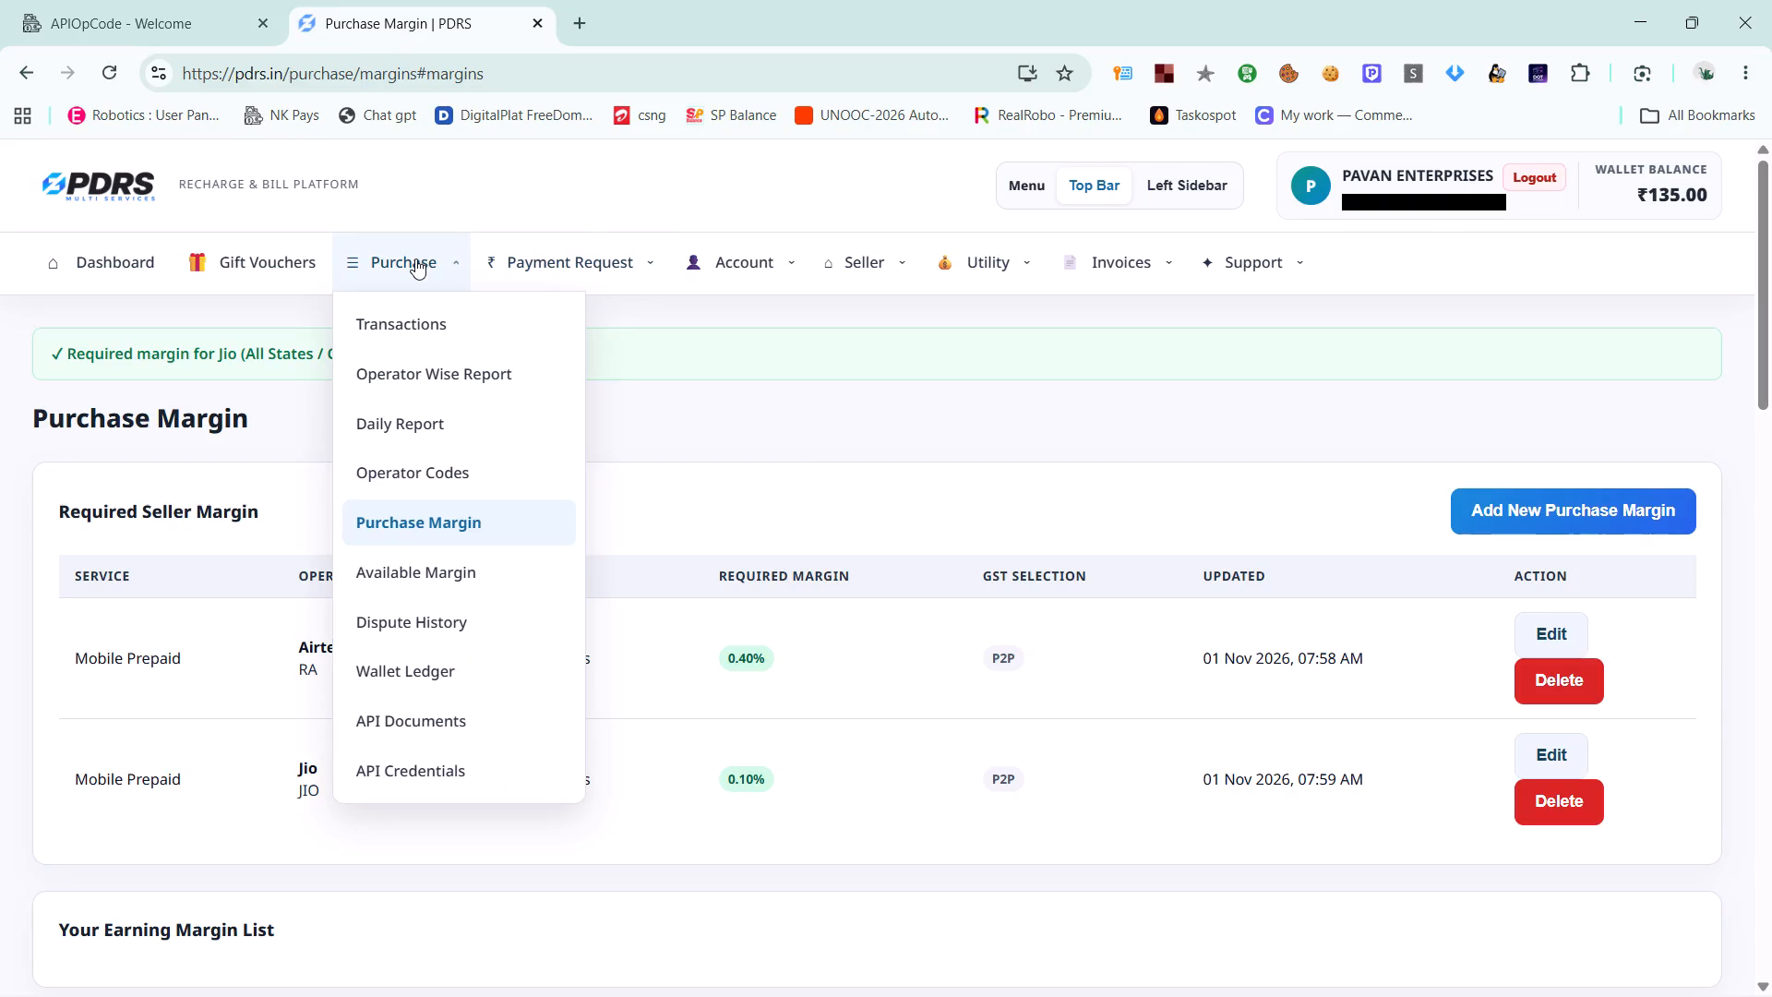
click(408, 319)
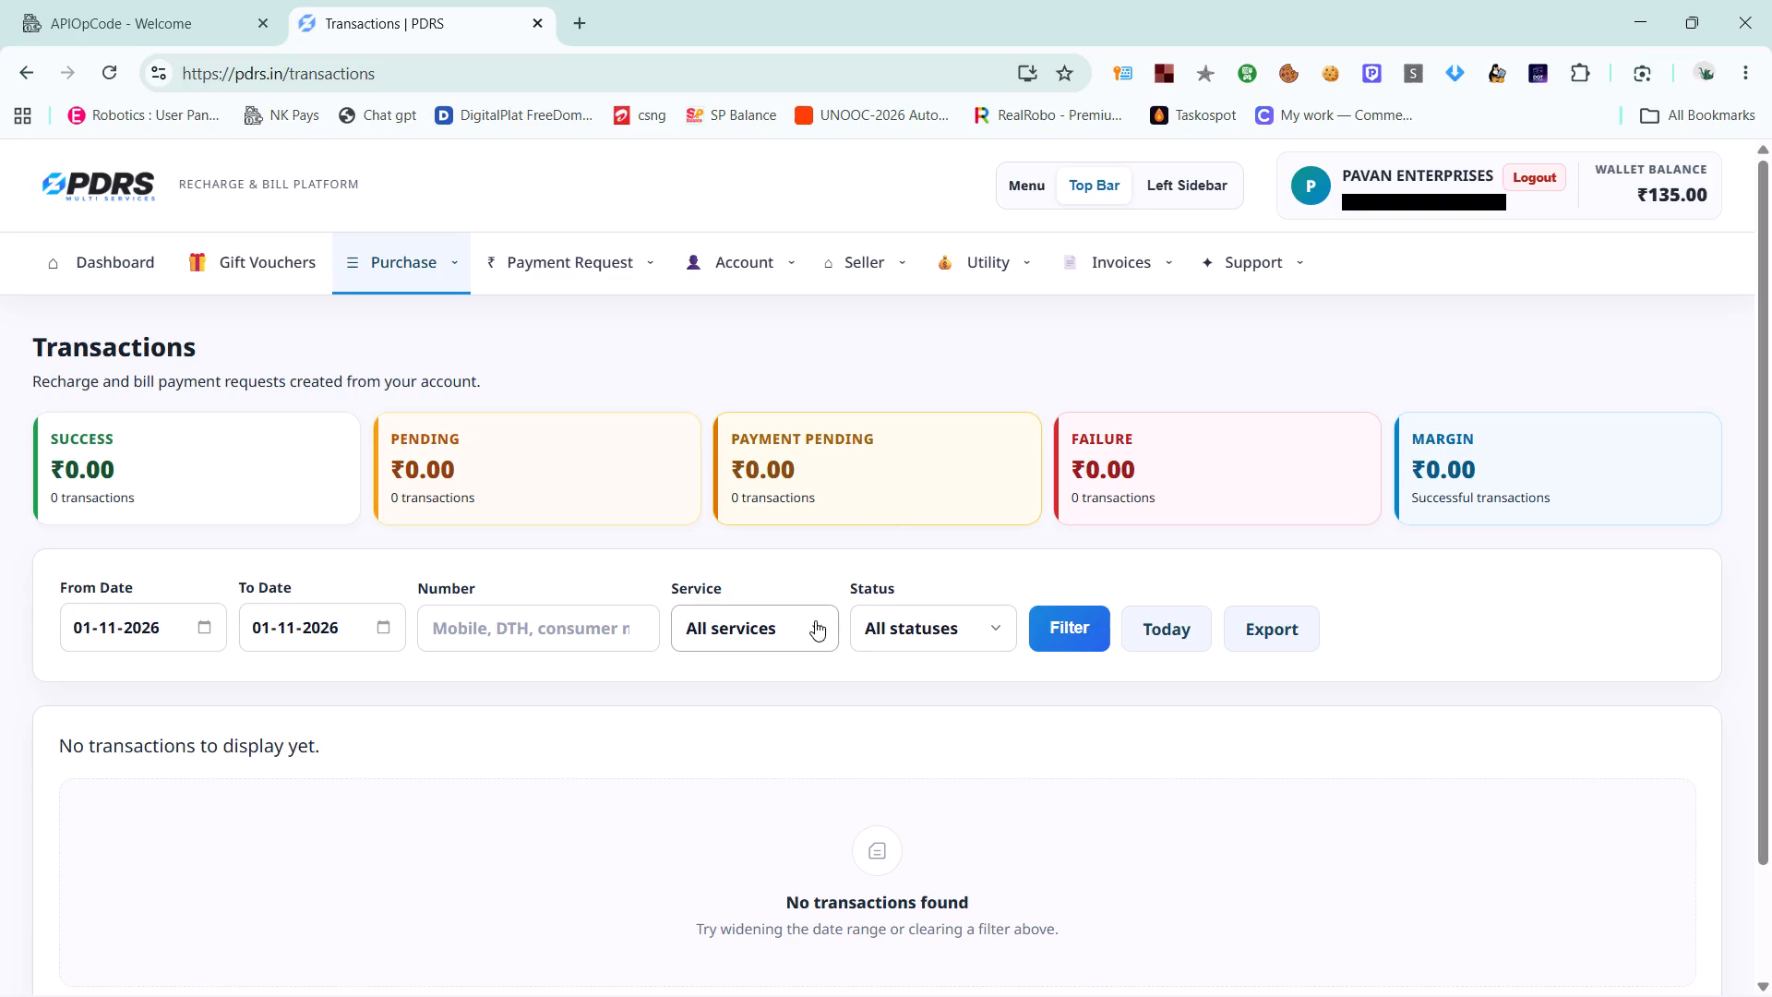
click(1158, 631)
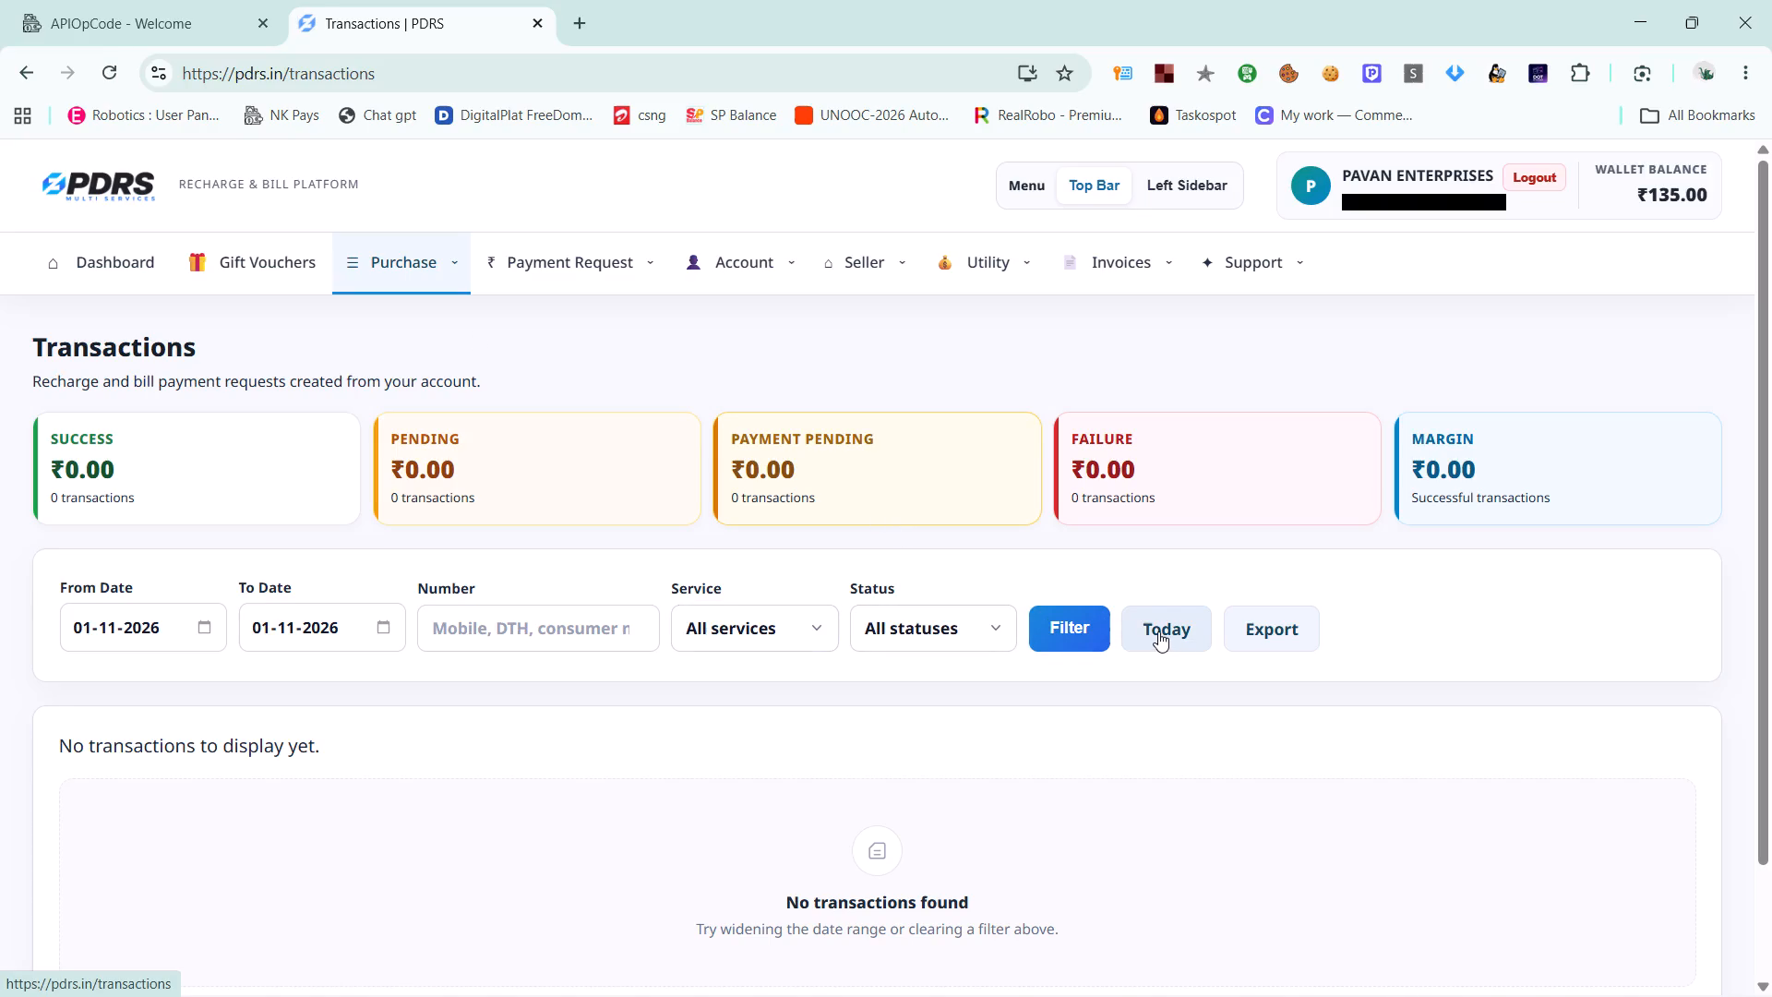
click(1158, 631)
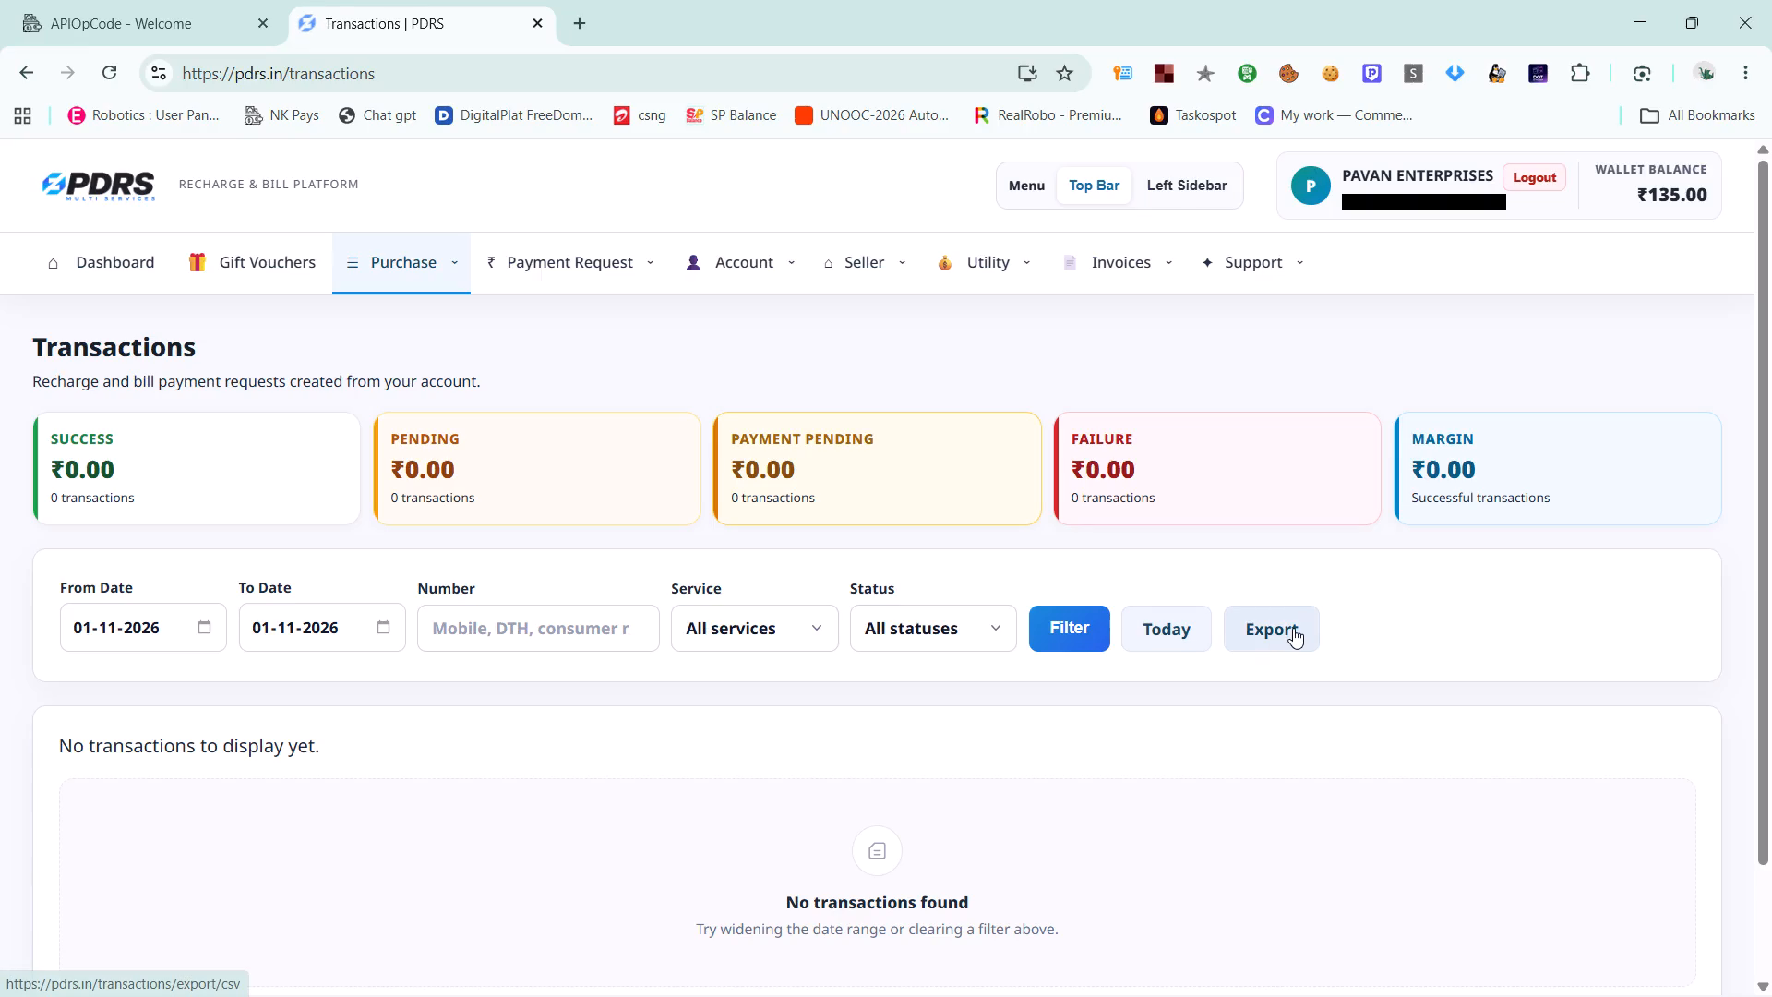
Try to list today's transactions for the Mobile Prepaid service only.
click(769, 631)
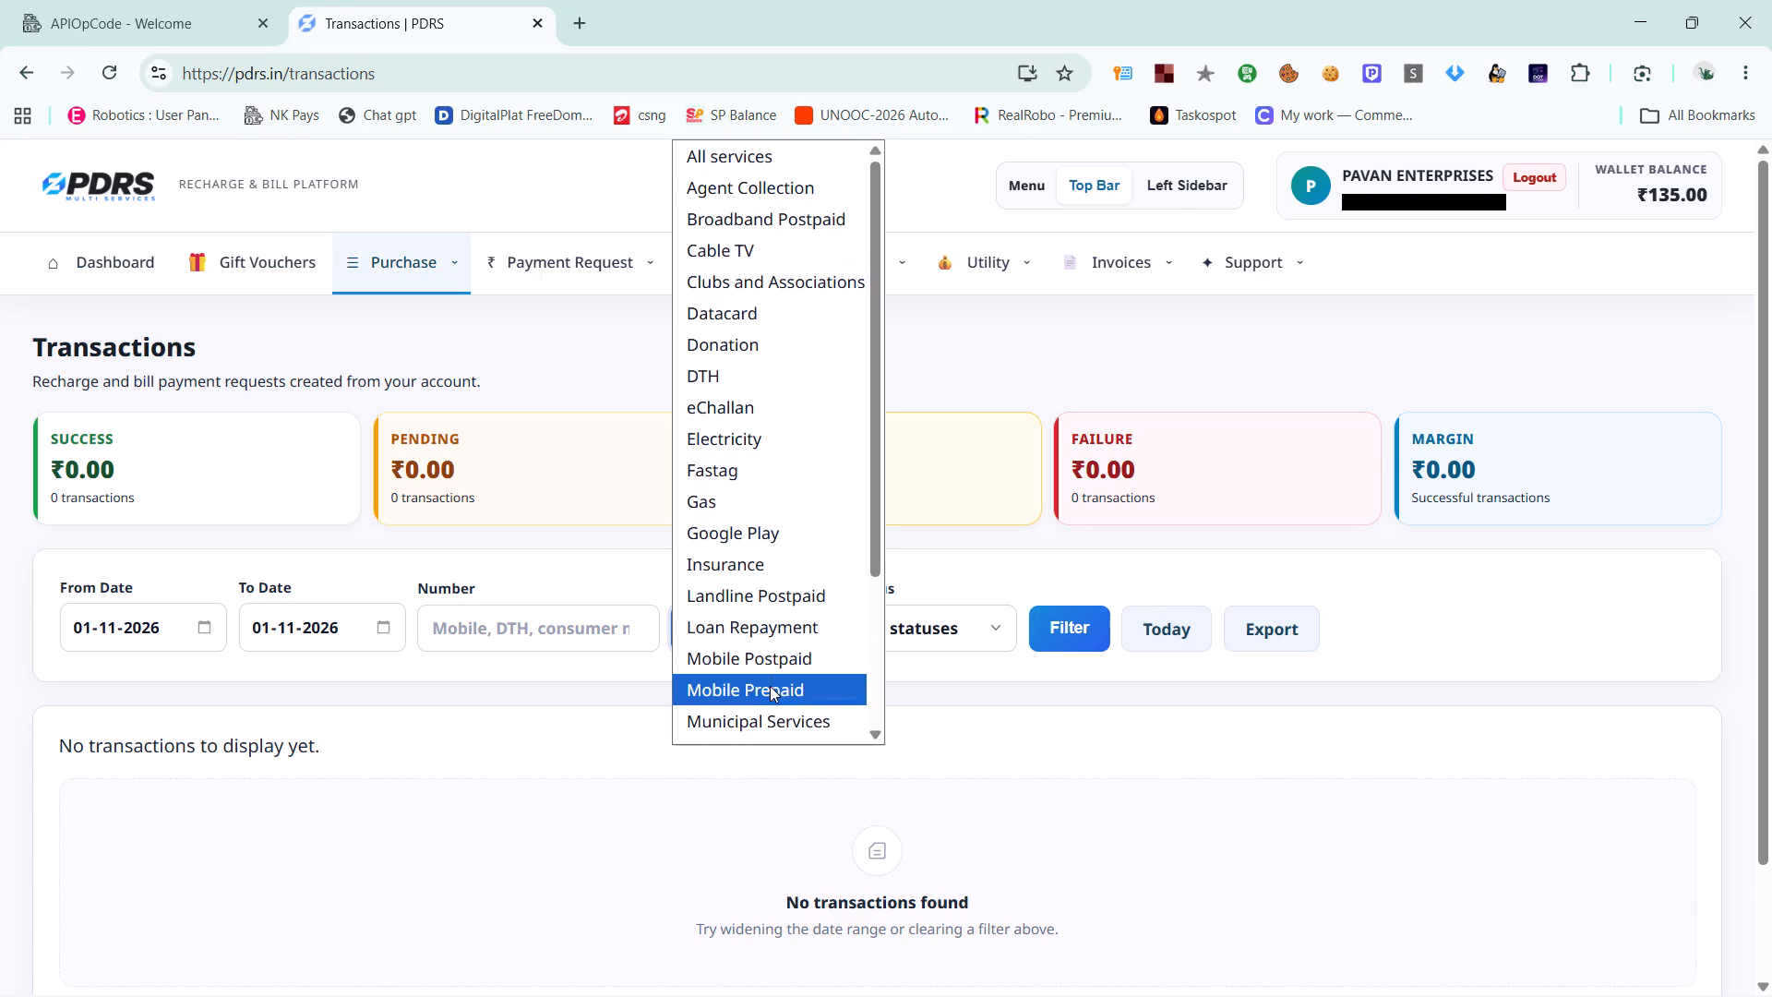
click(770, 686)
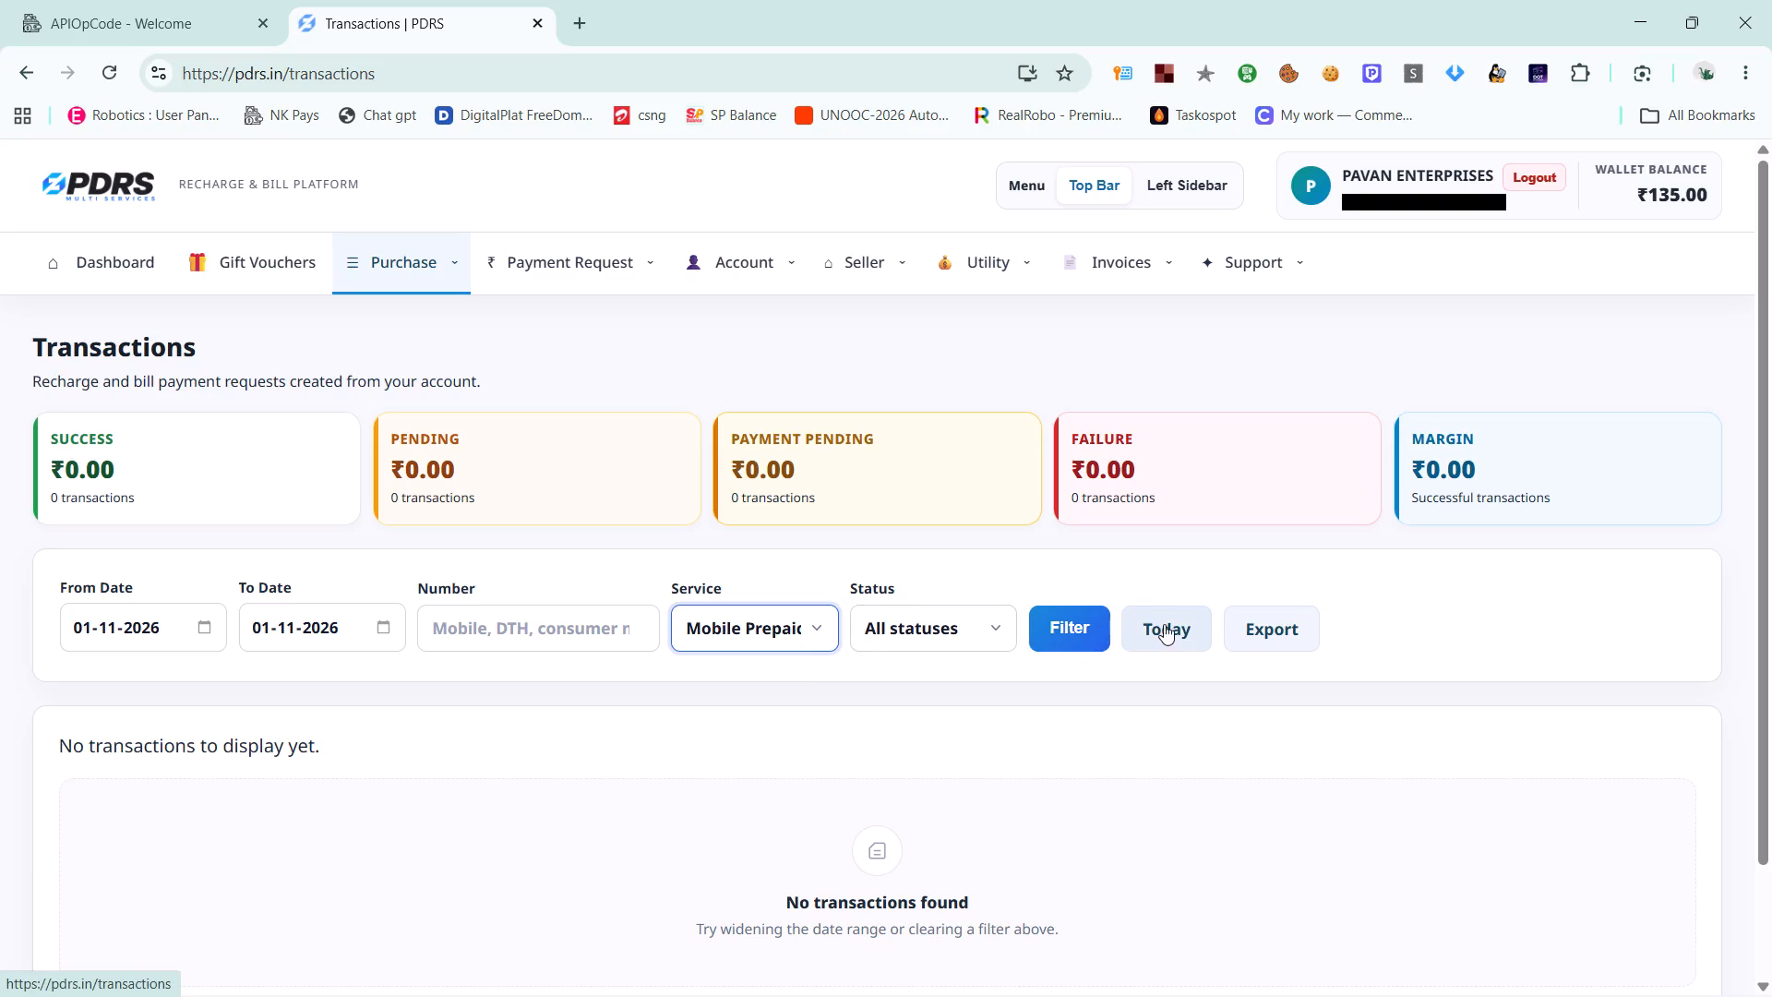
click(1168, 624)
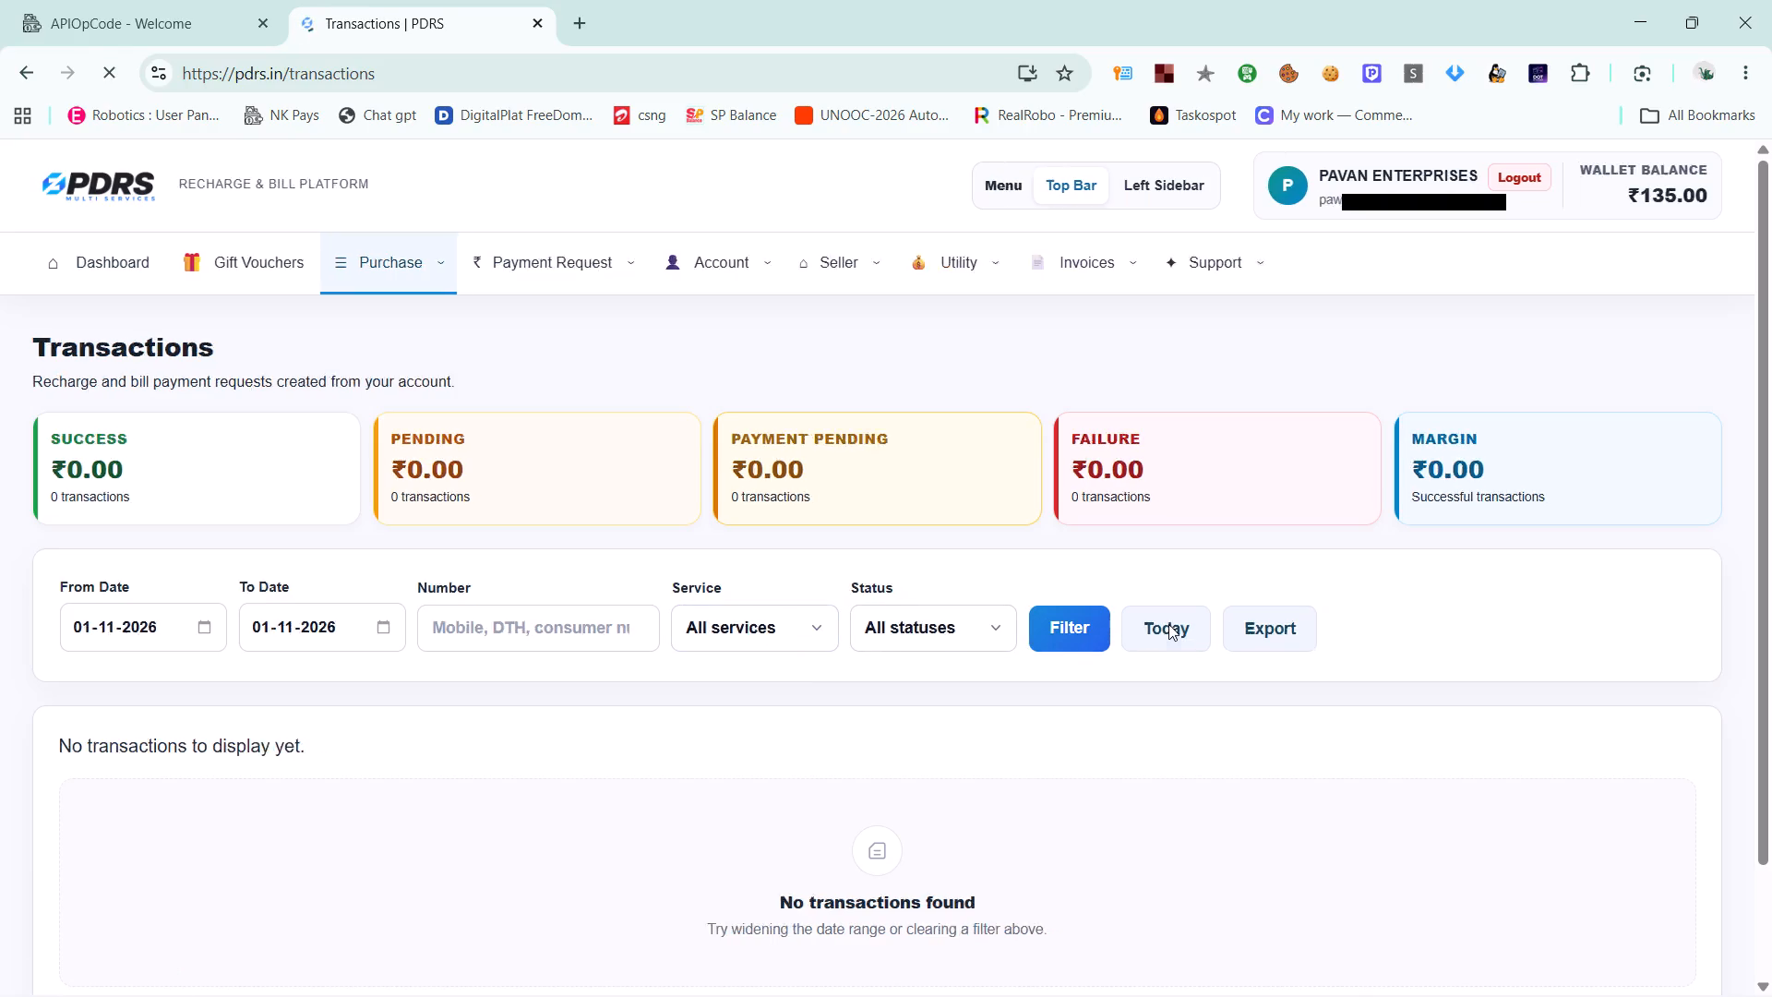
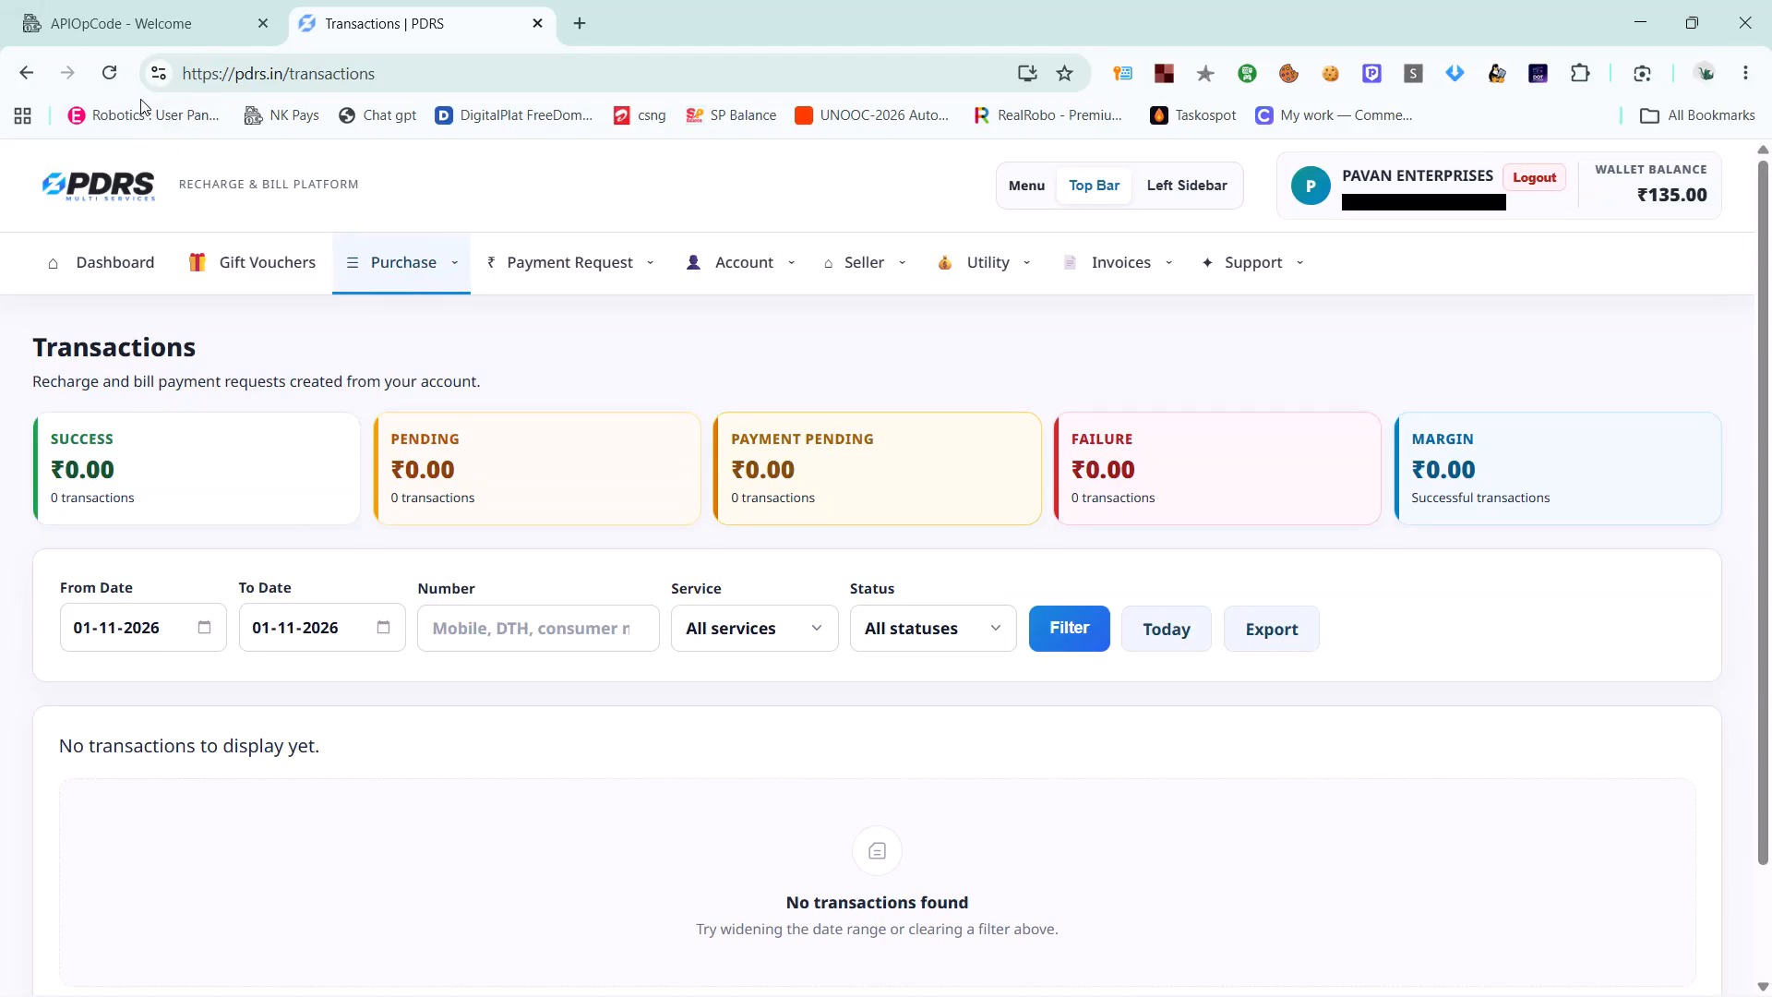
From the PDRS dashboard, open the full available margins list behind the Stock Available (Live) section.
click(436, 282)
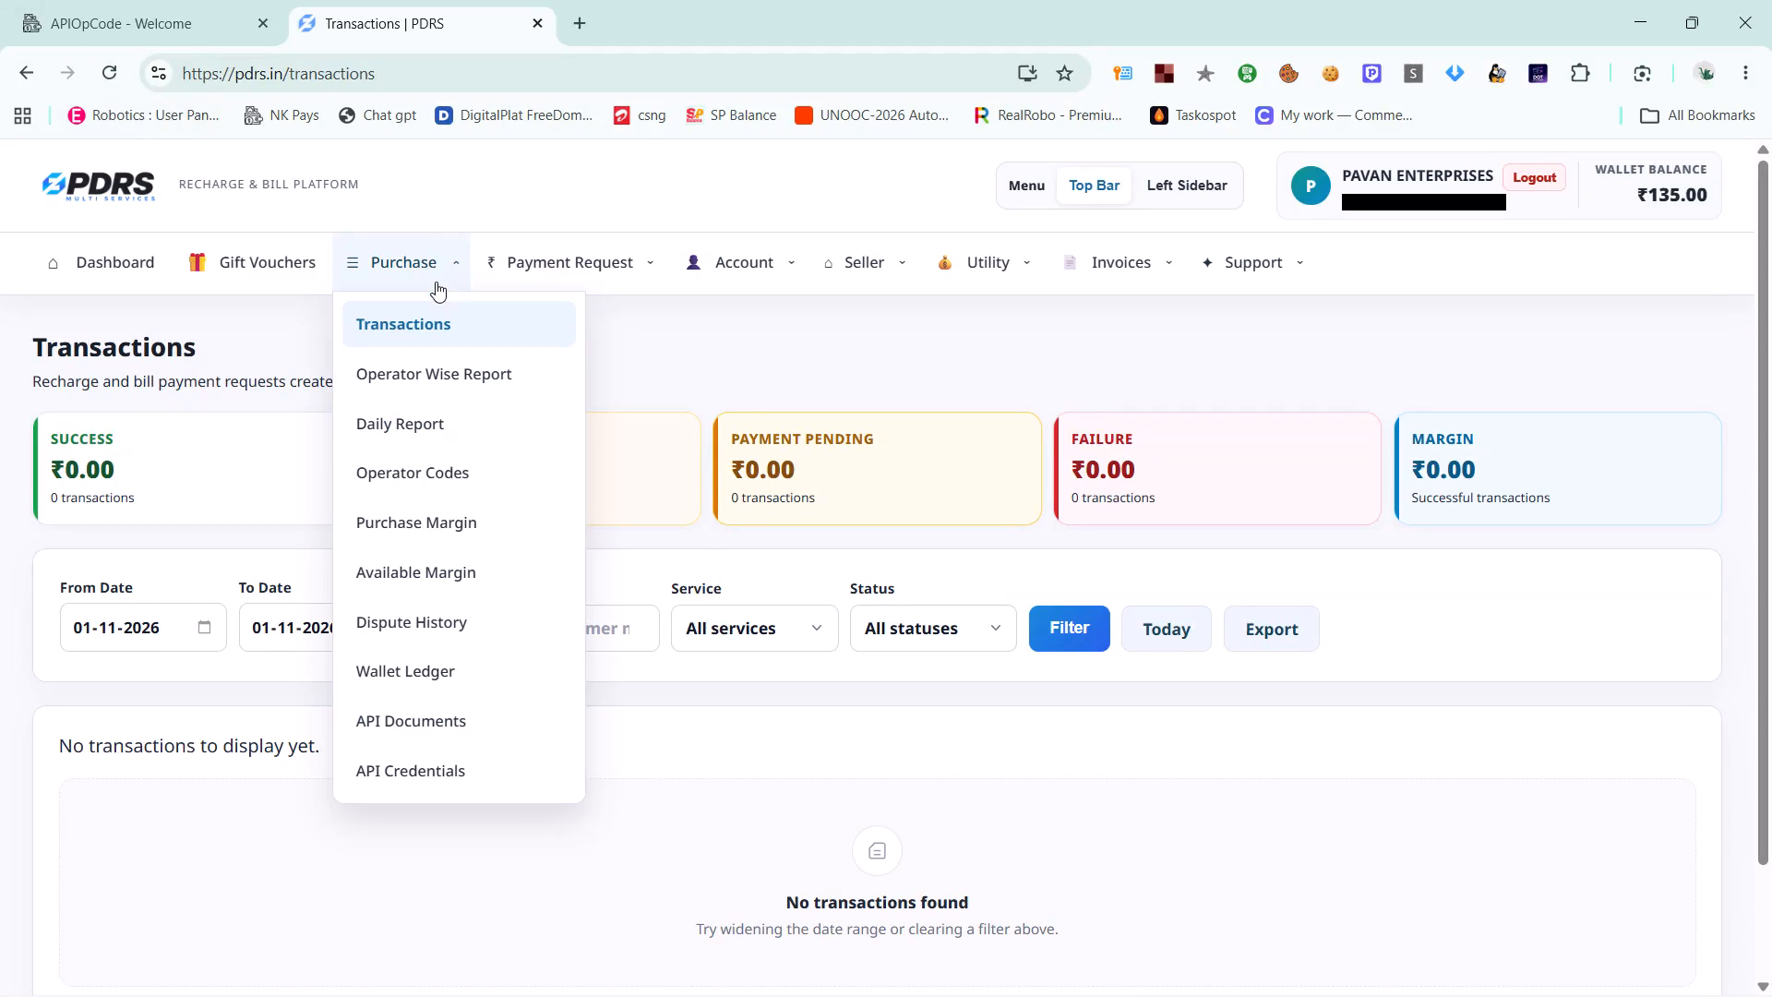
click(116, 259)
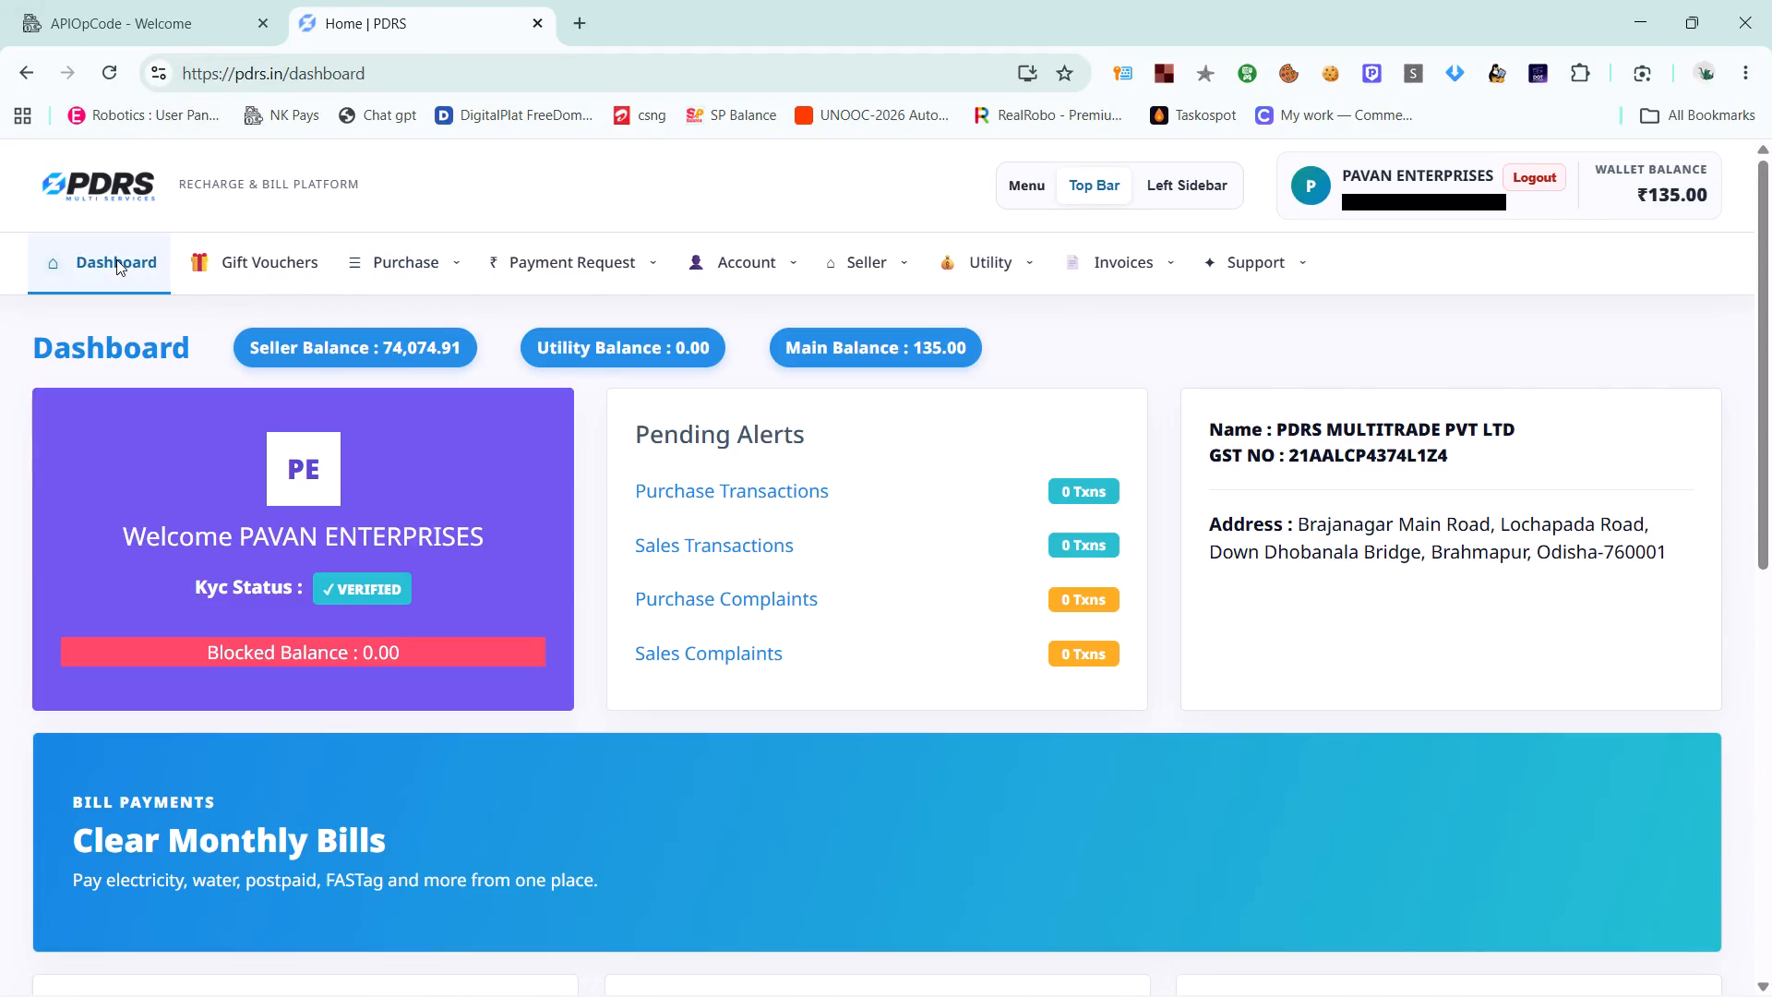
scroll(646, 591, down, 3)
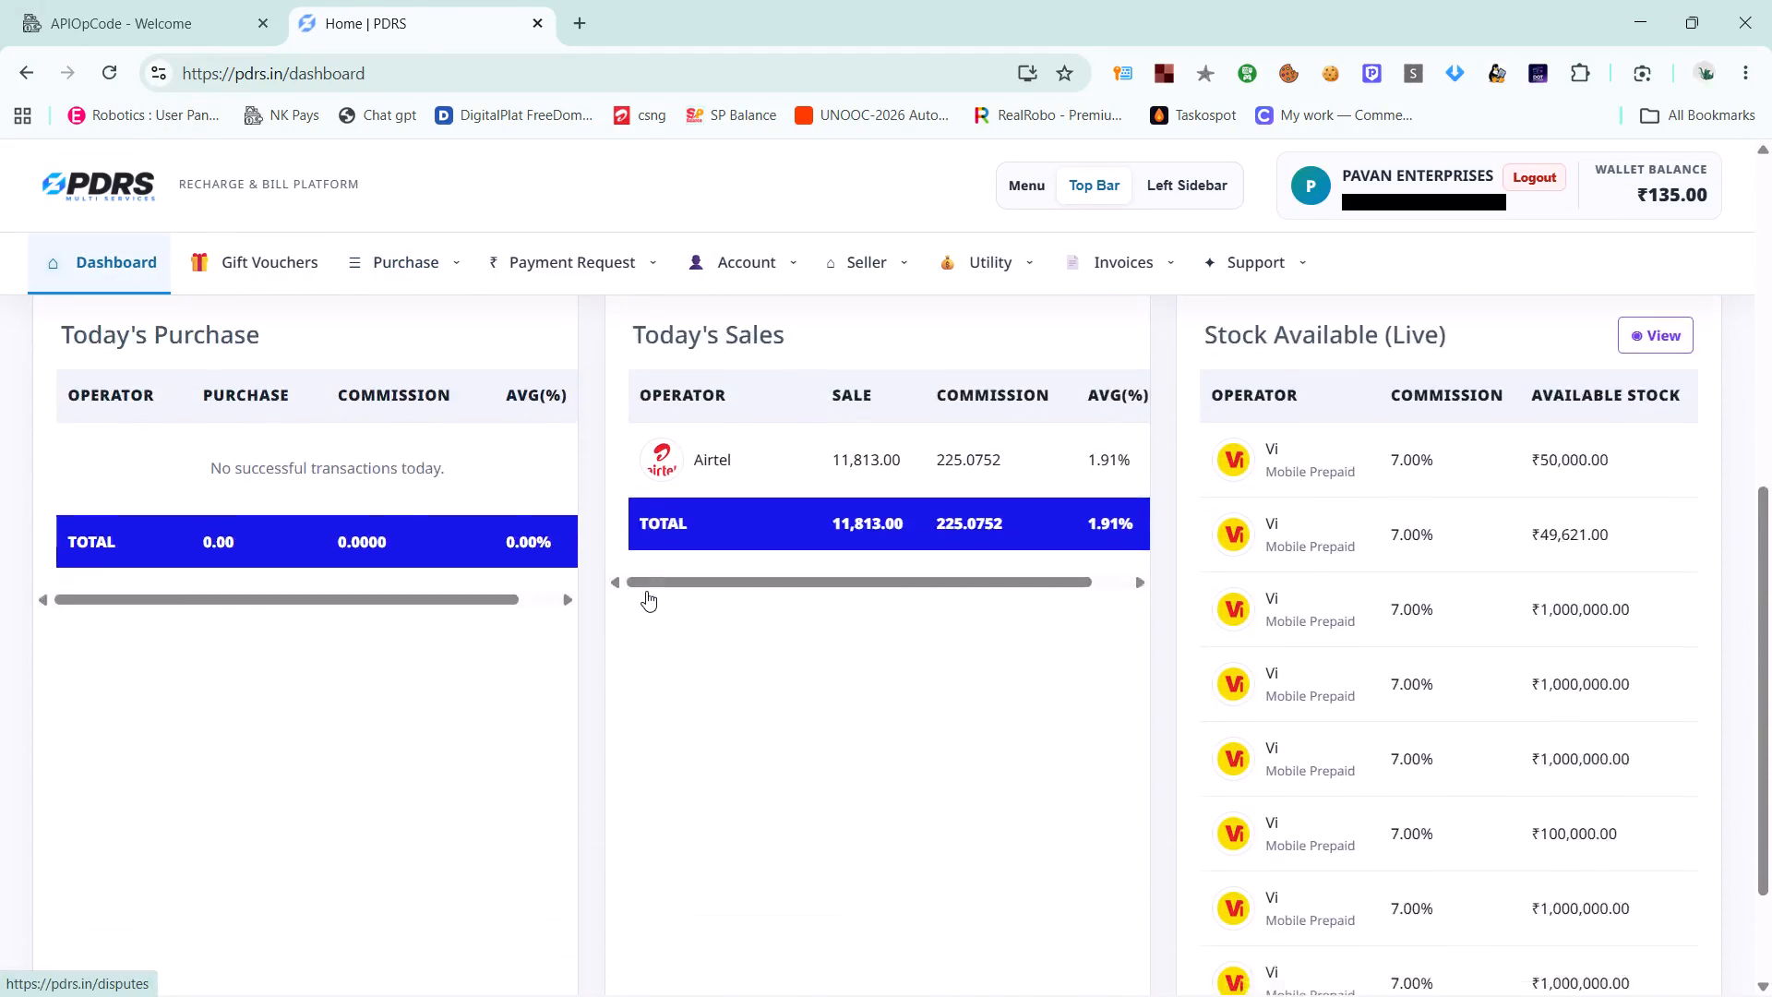
scroll(646, 591, up, 2)
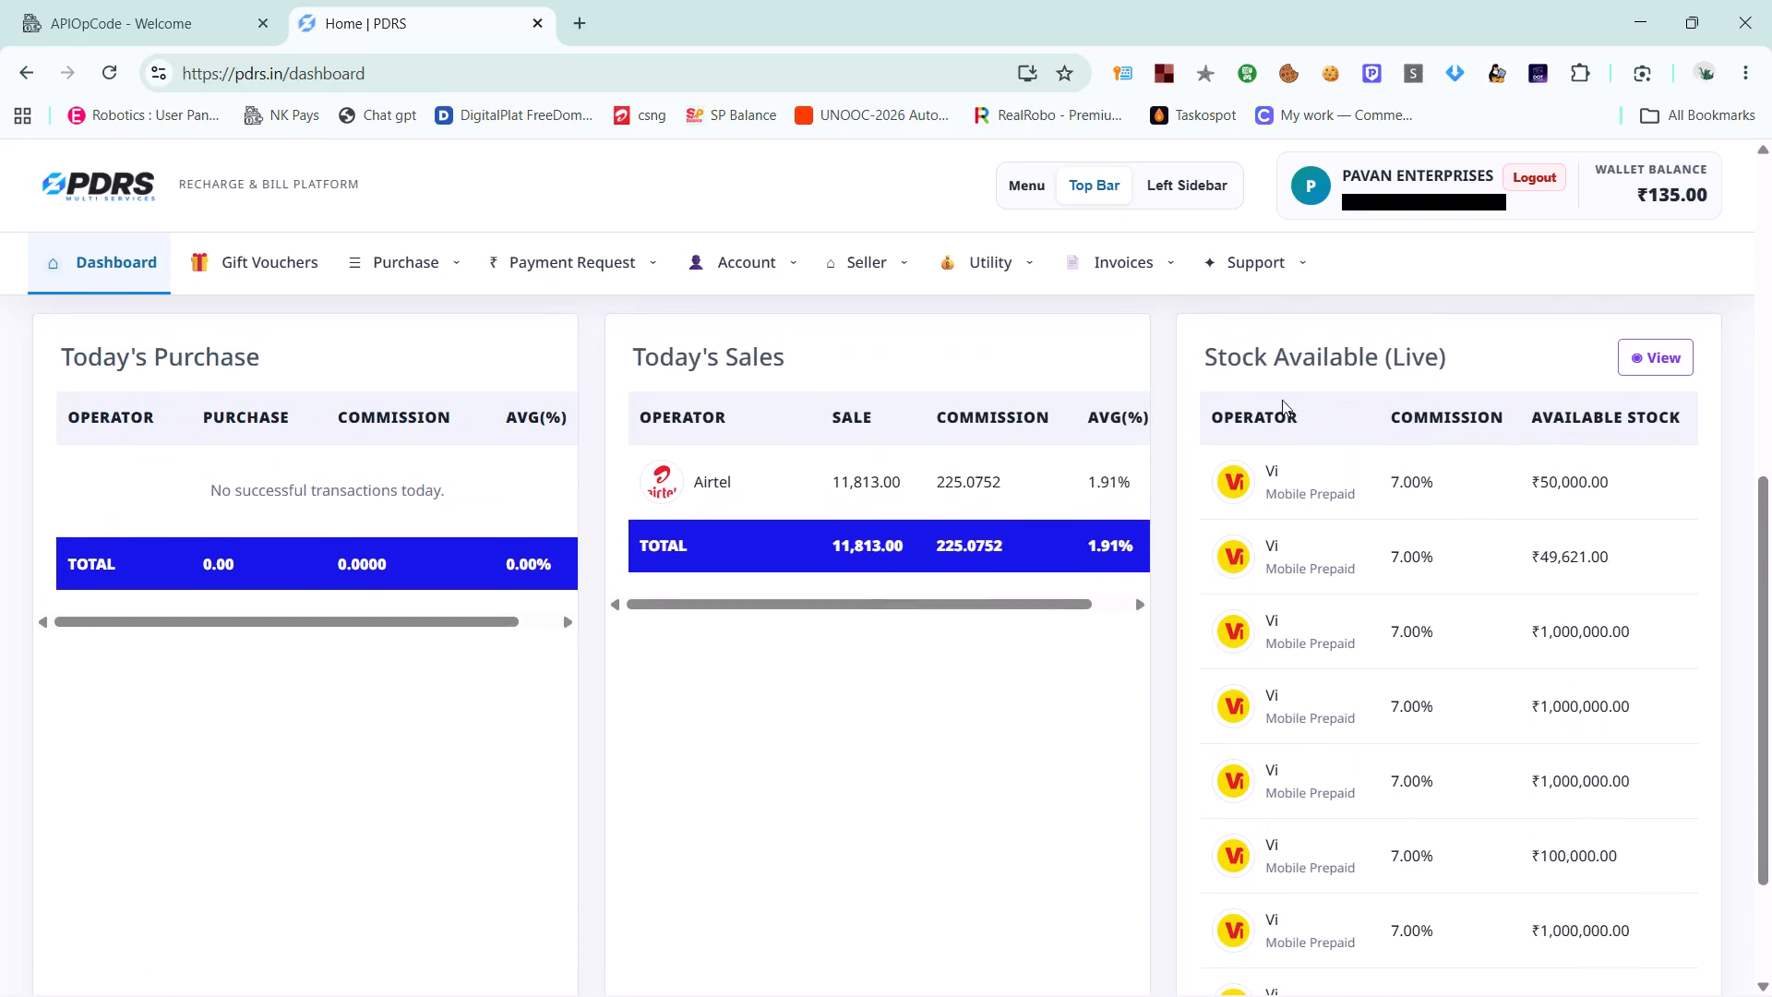
click(1674, 363)
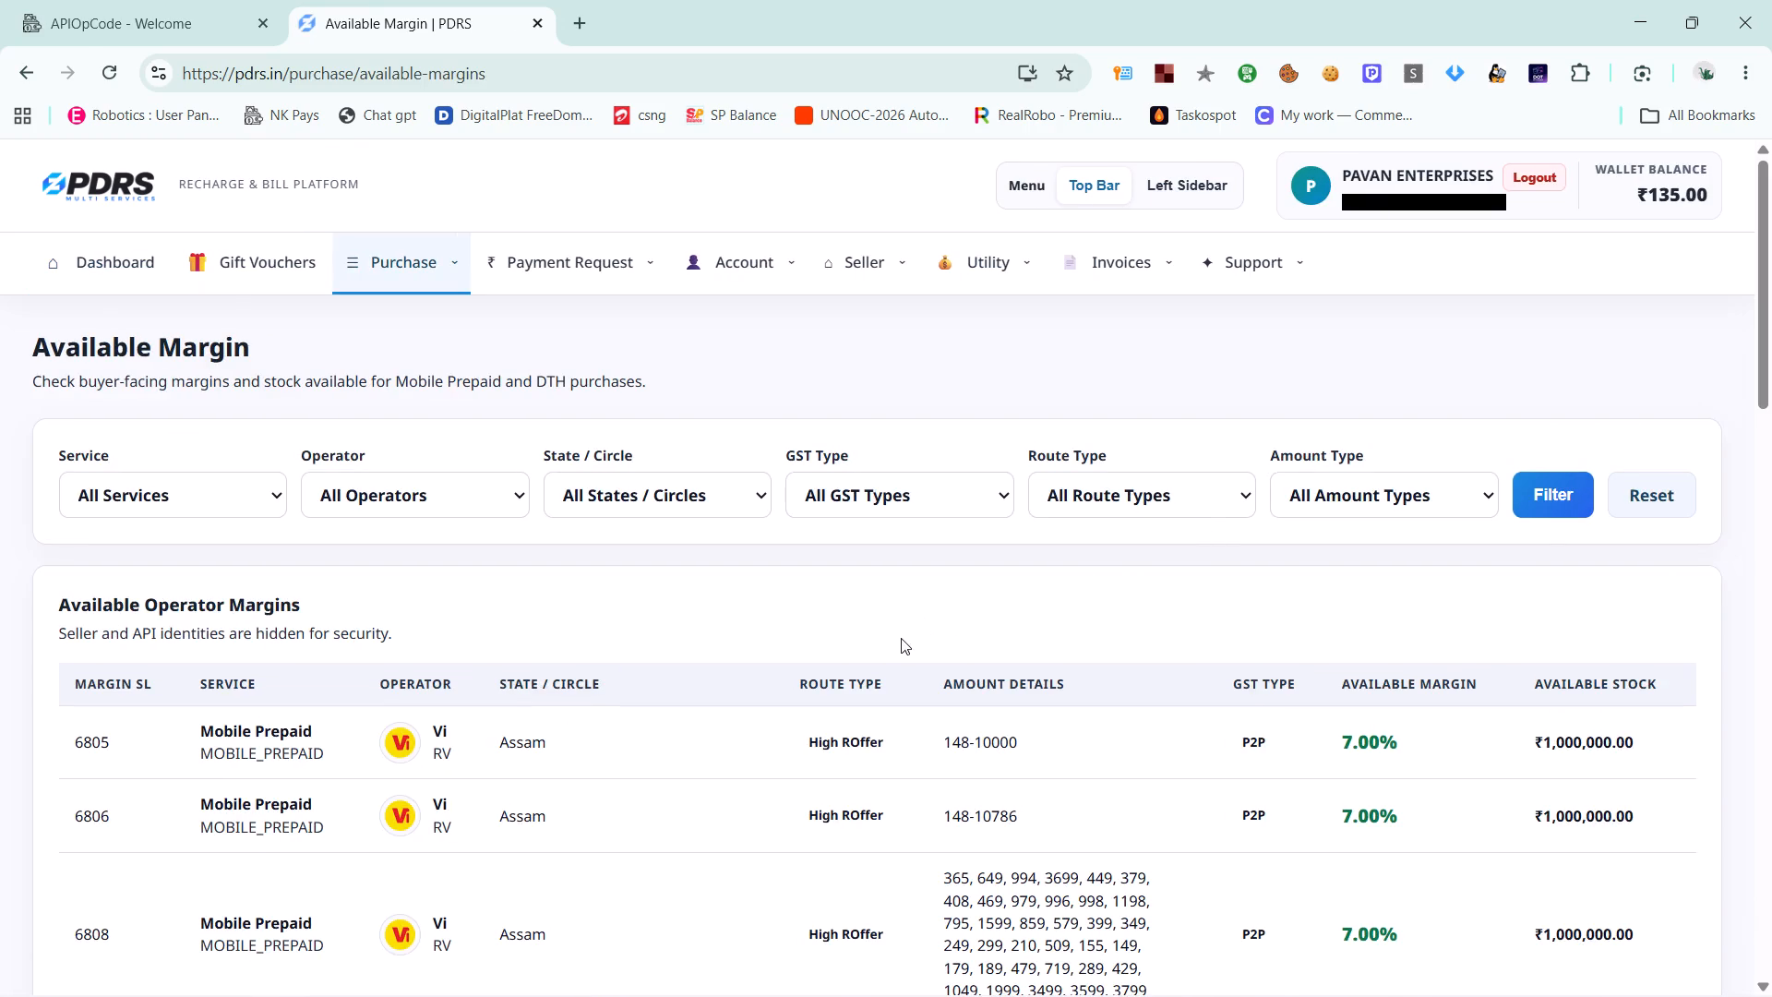
Filter the available operator margins by operator Jio and route type All.
click(425, 506)
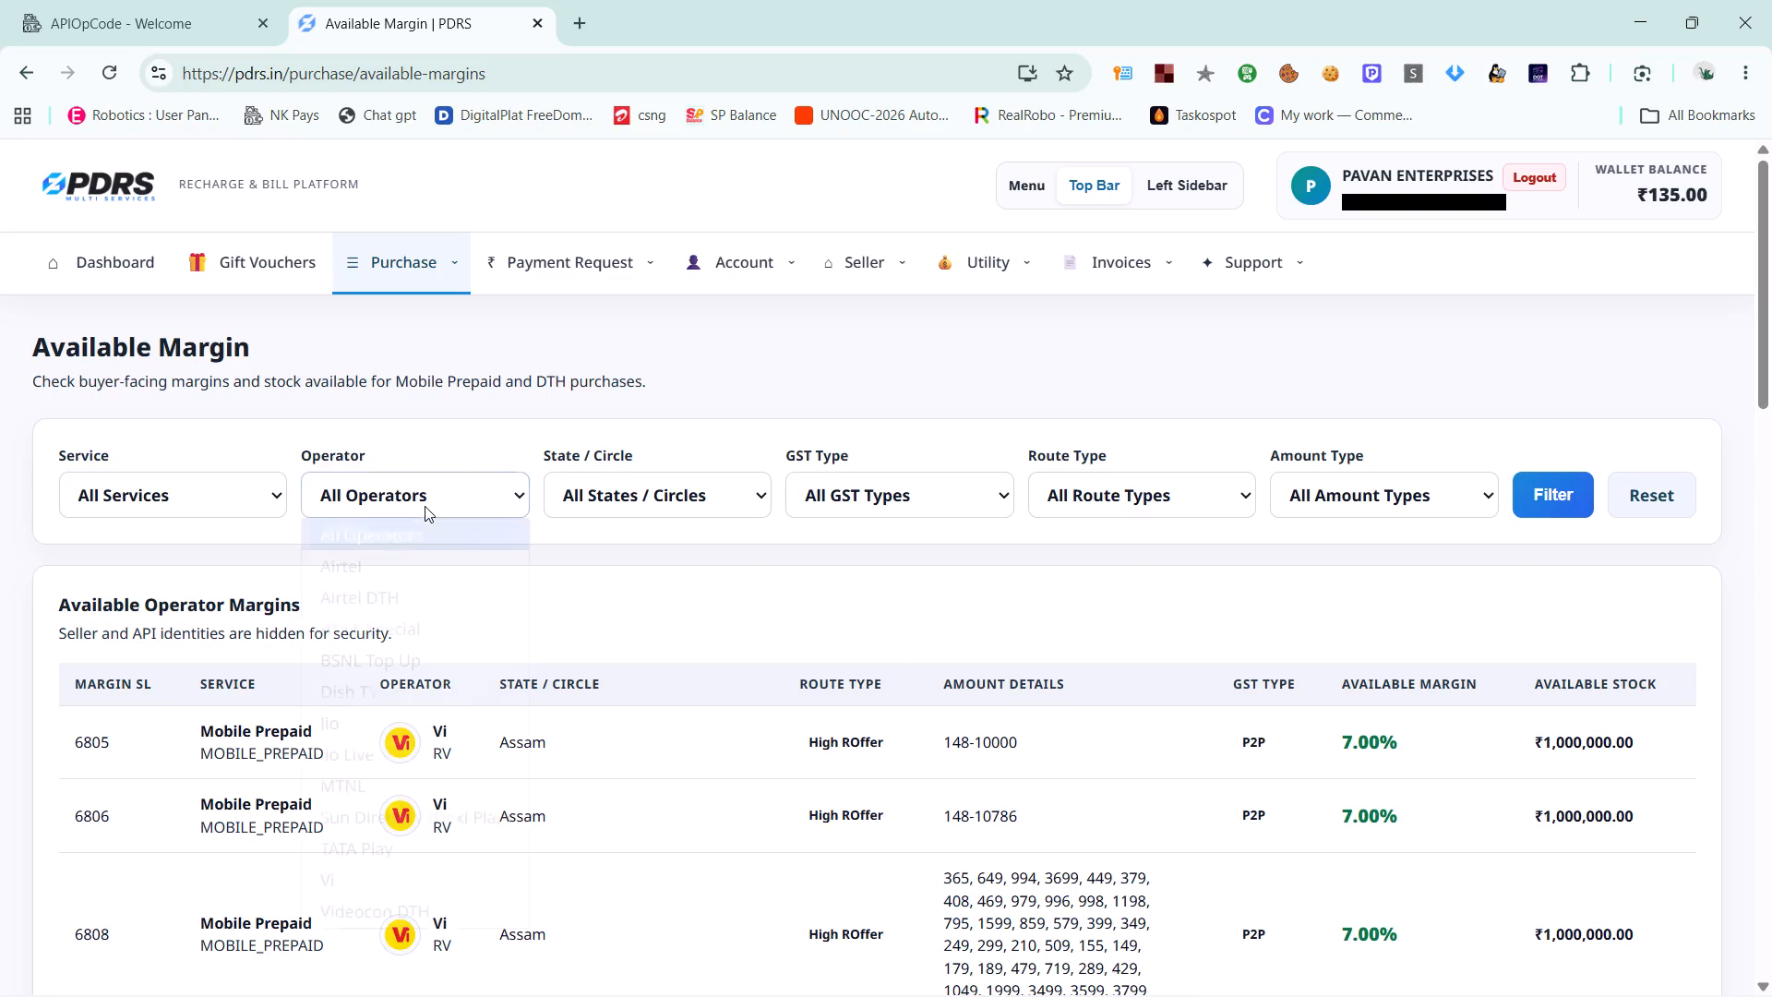
click(411, 715)
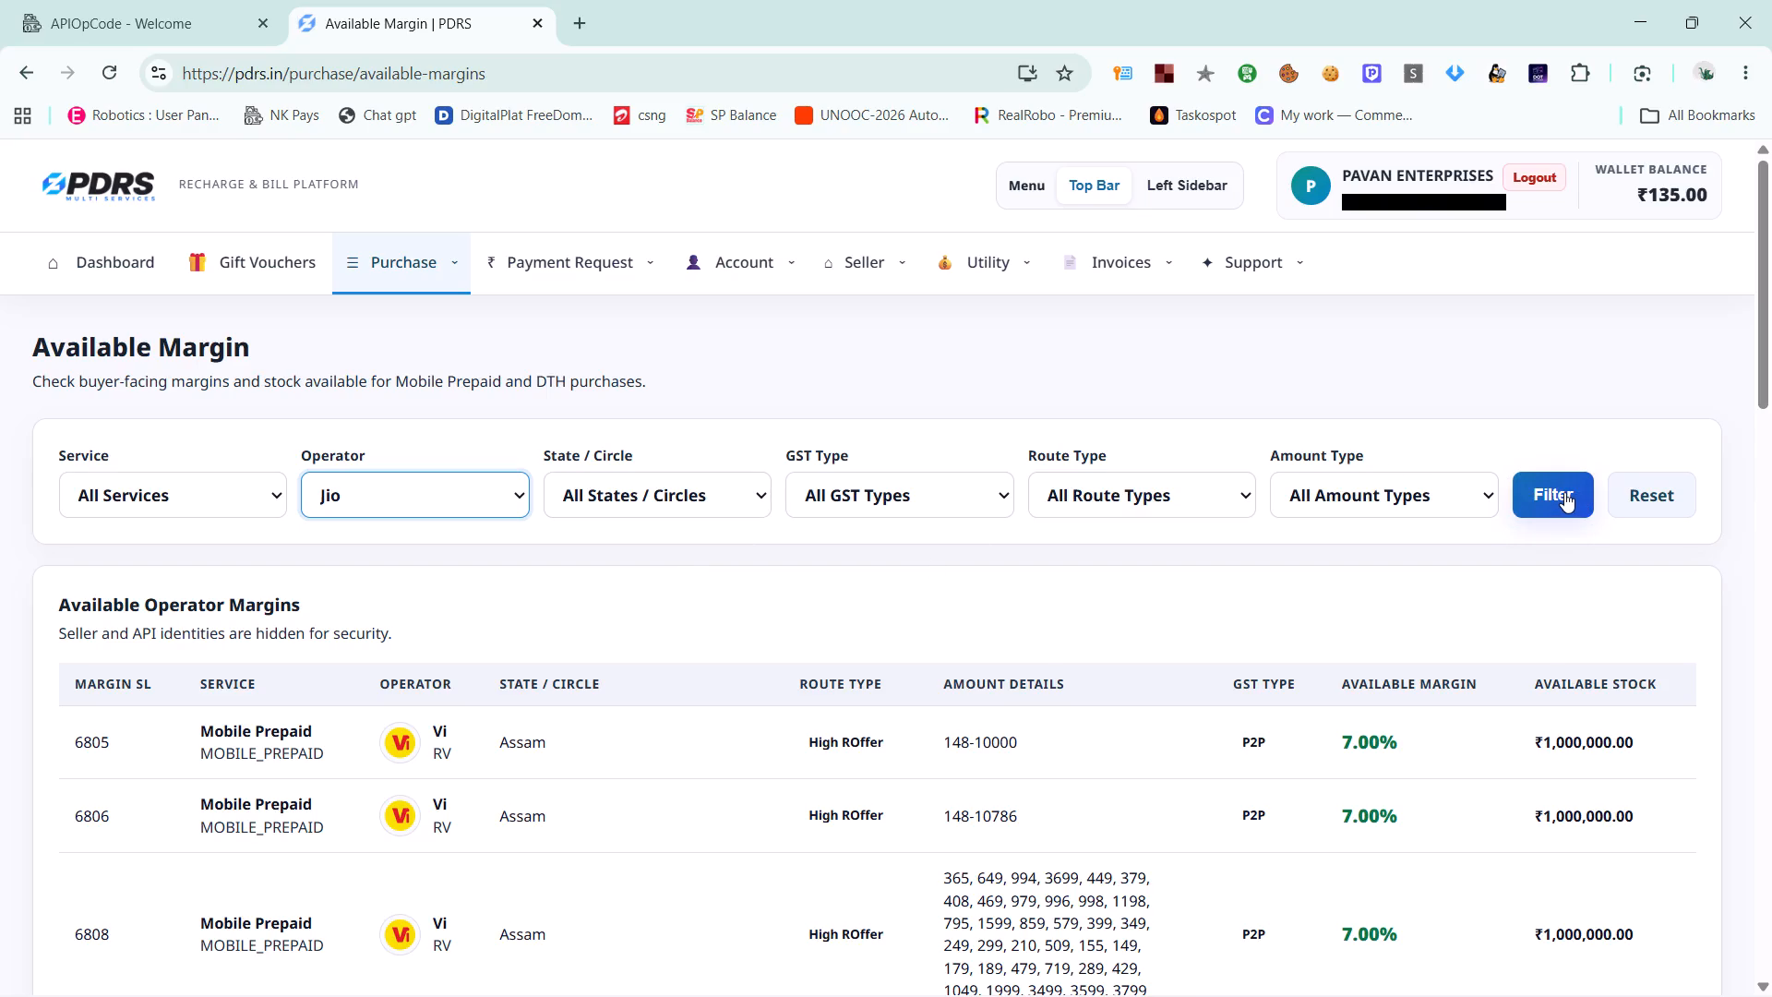
click(1443, 492)
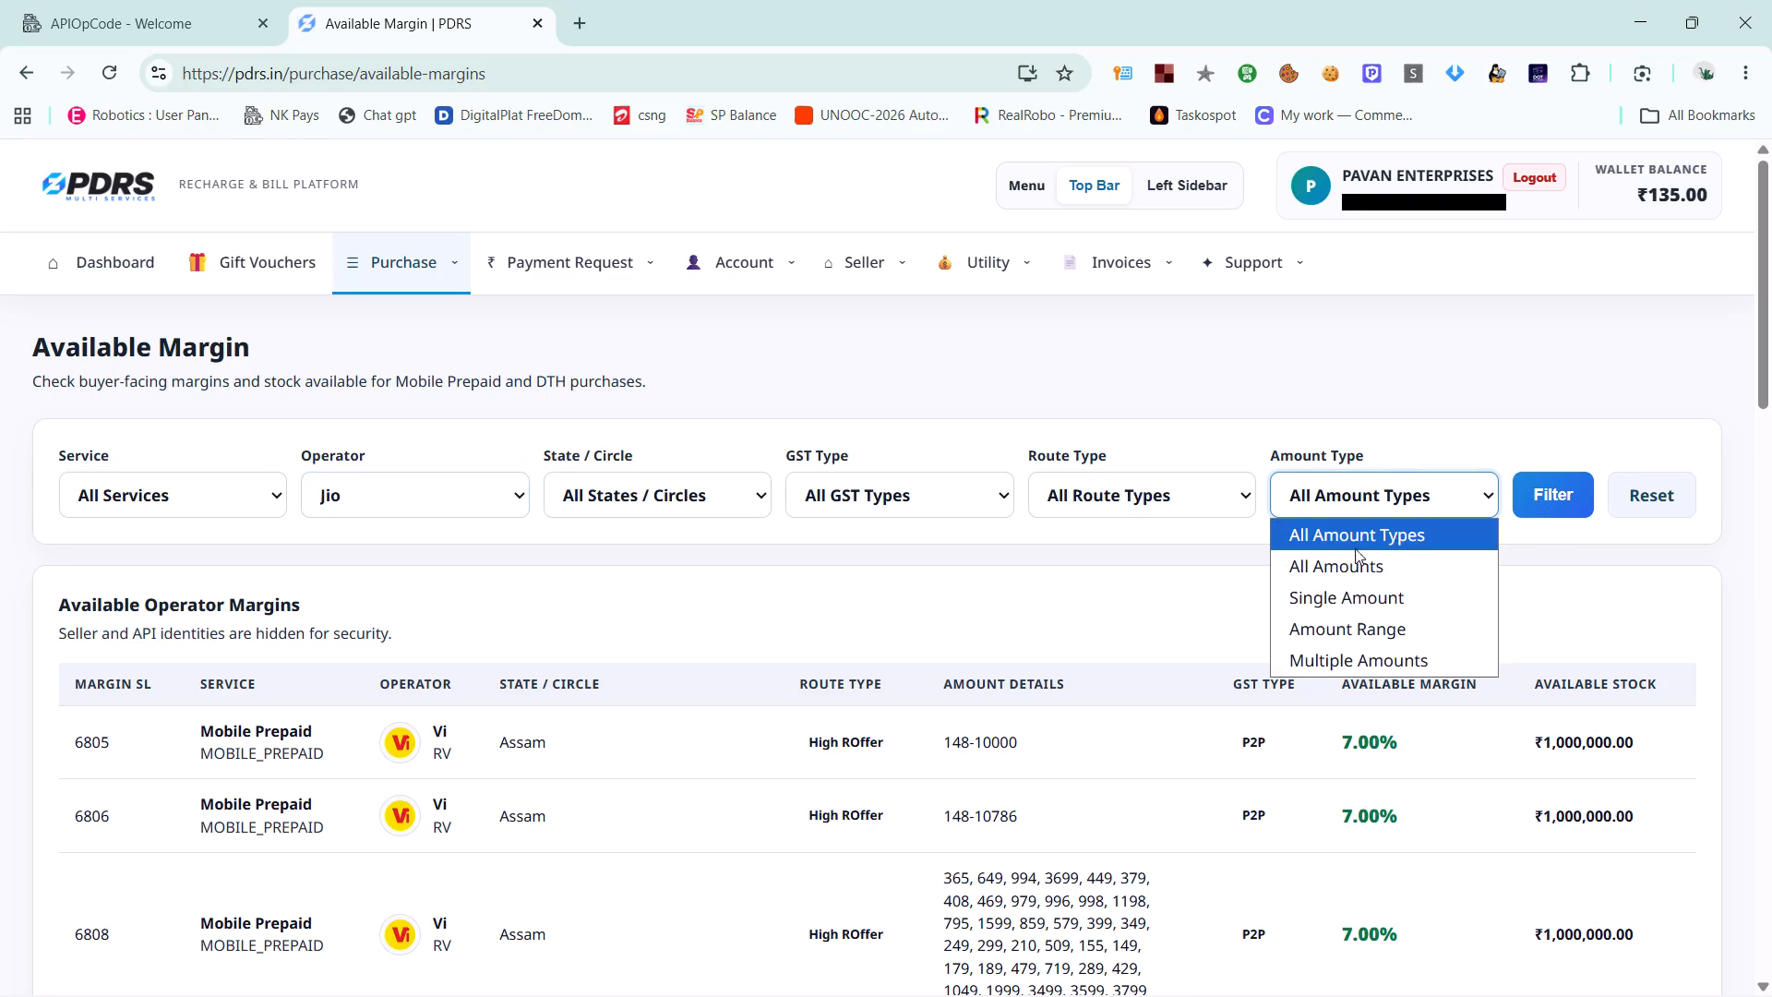
click(1237, 583)
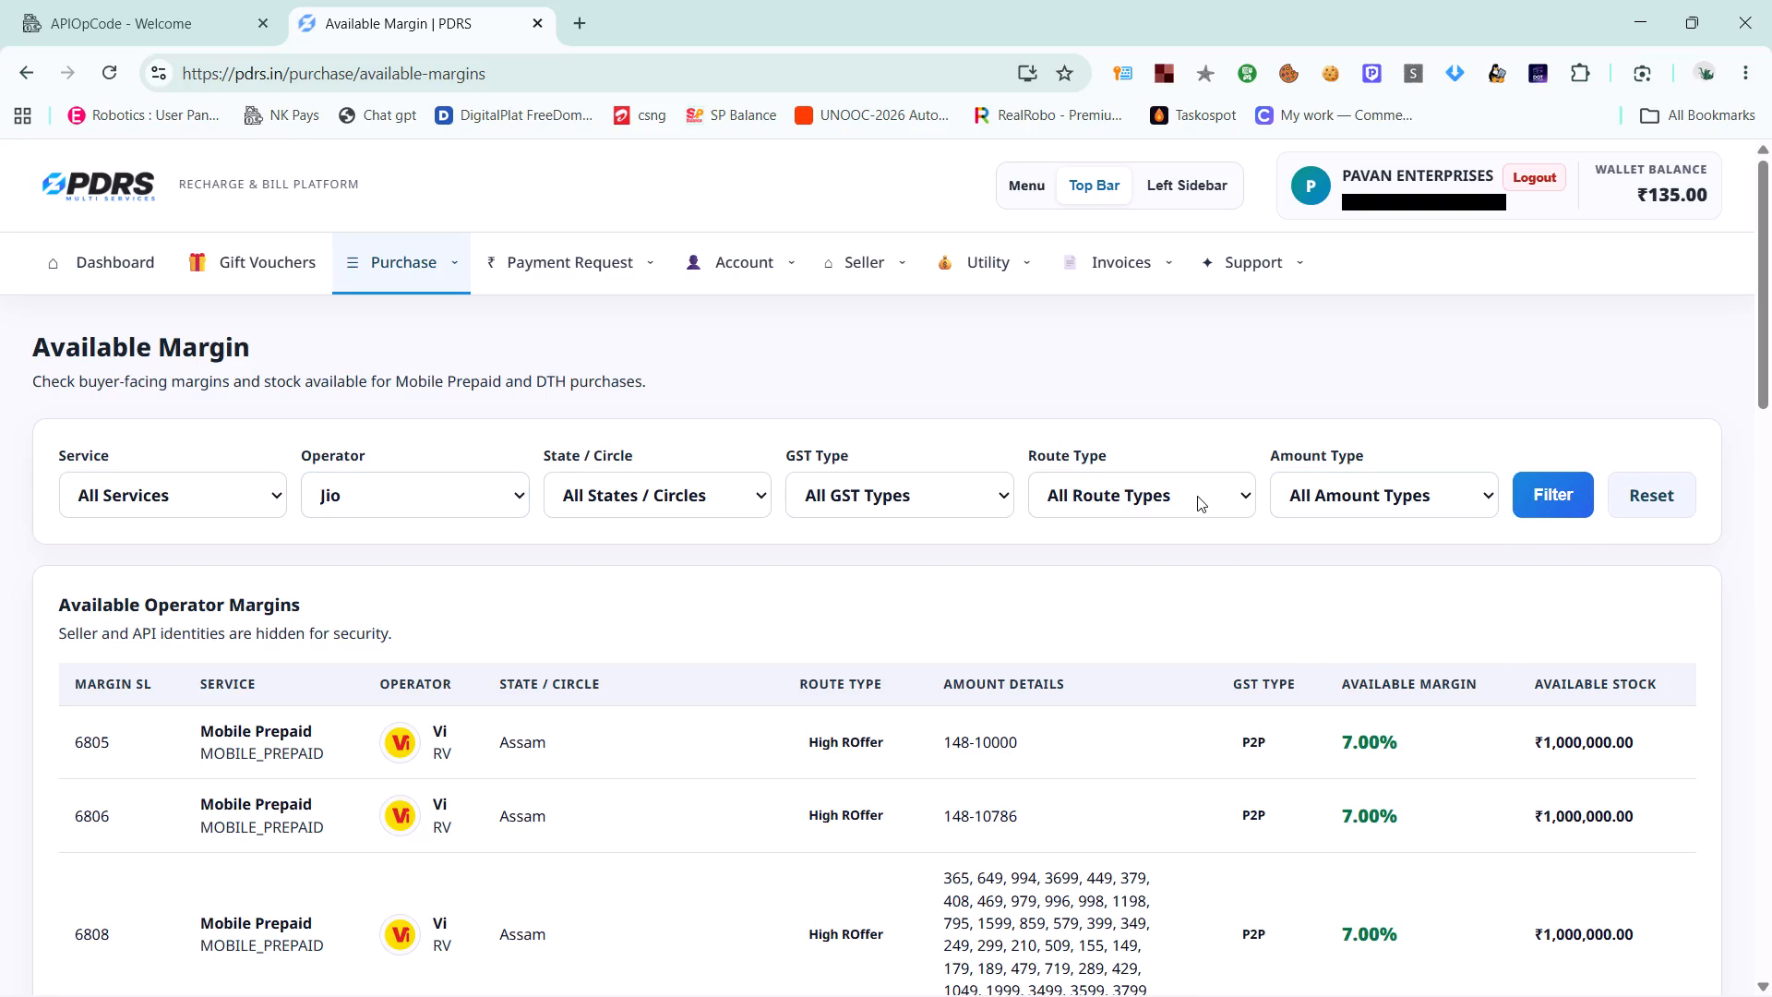
click(1195, 491)
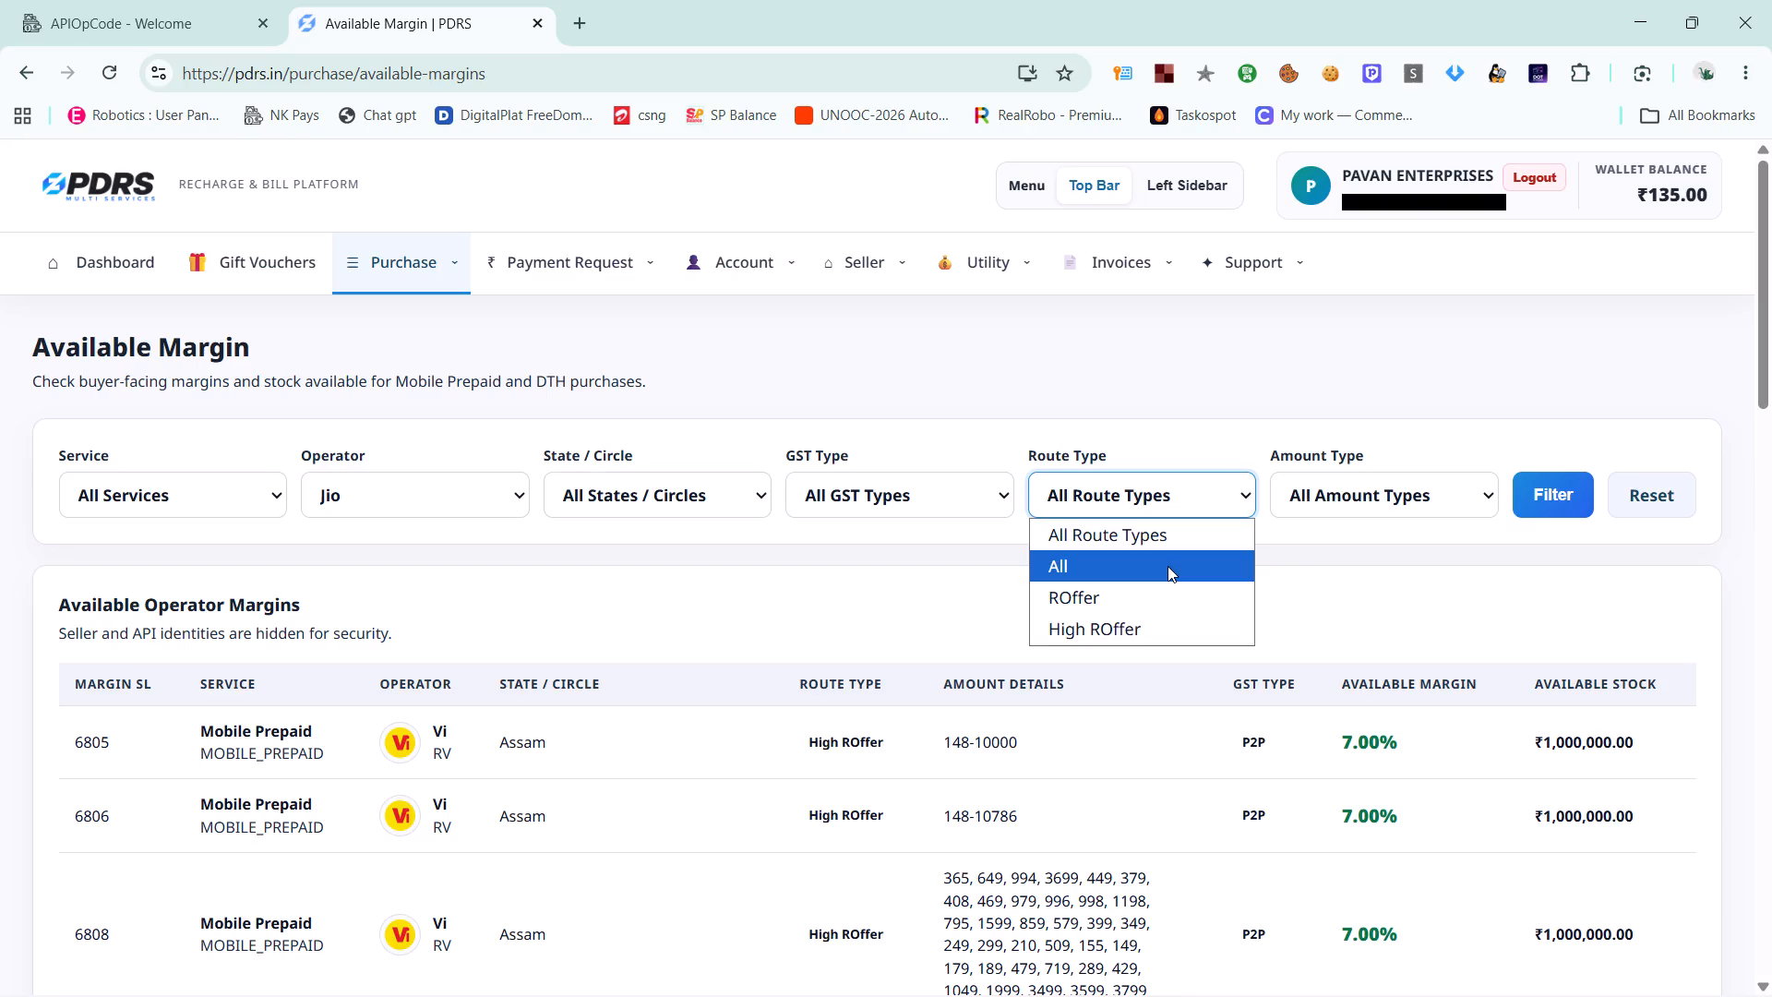
click(1167, 566)
click(1565, 484)
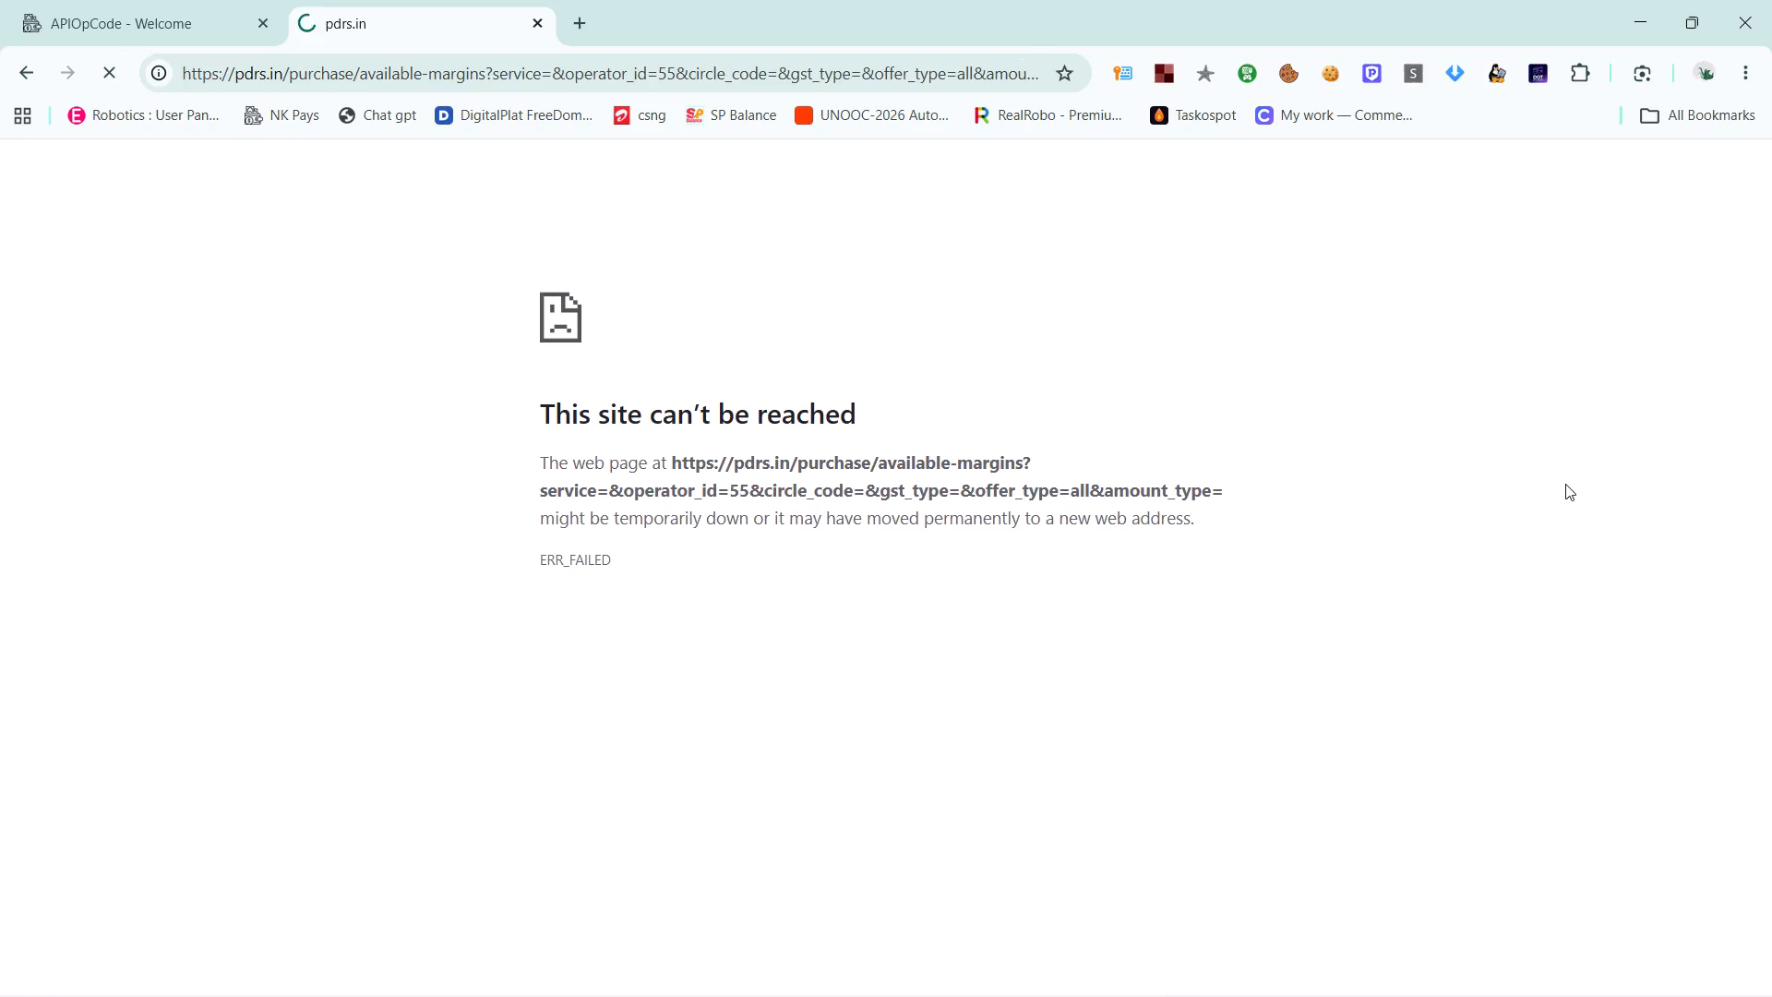
click(1565, 484)
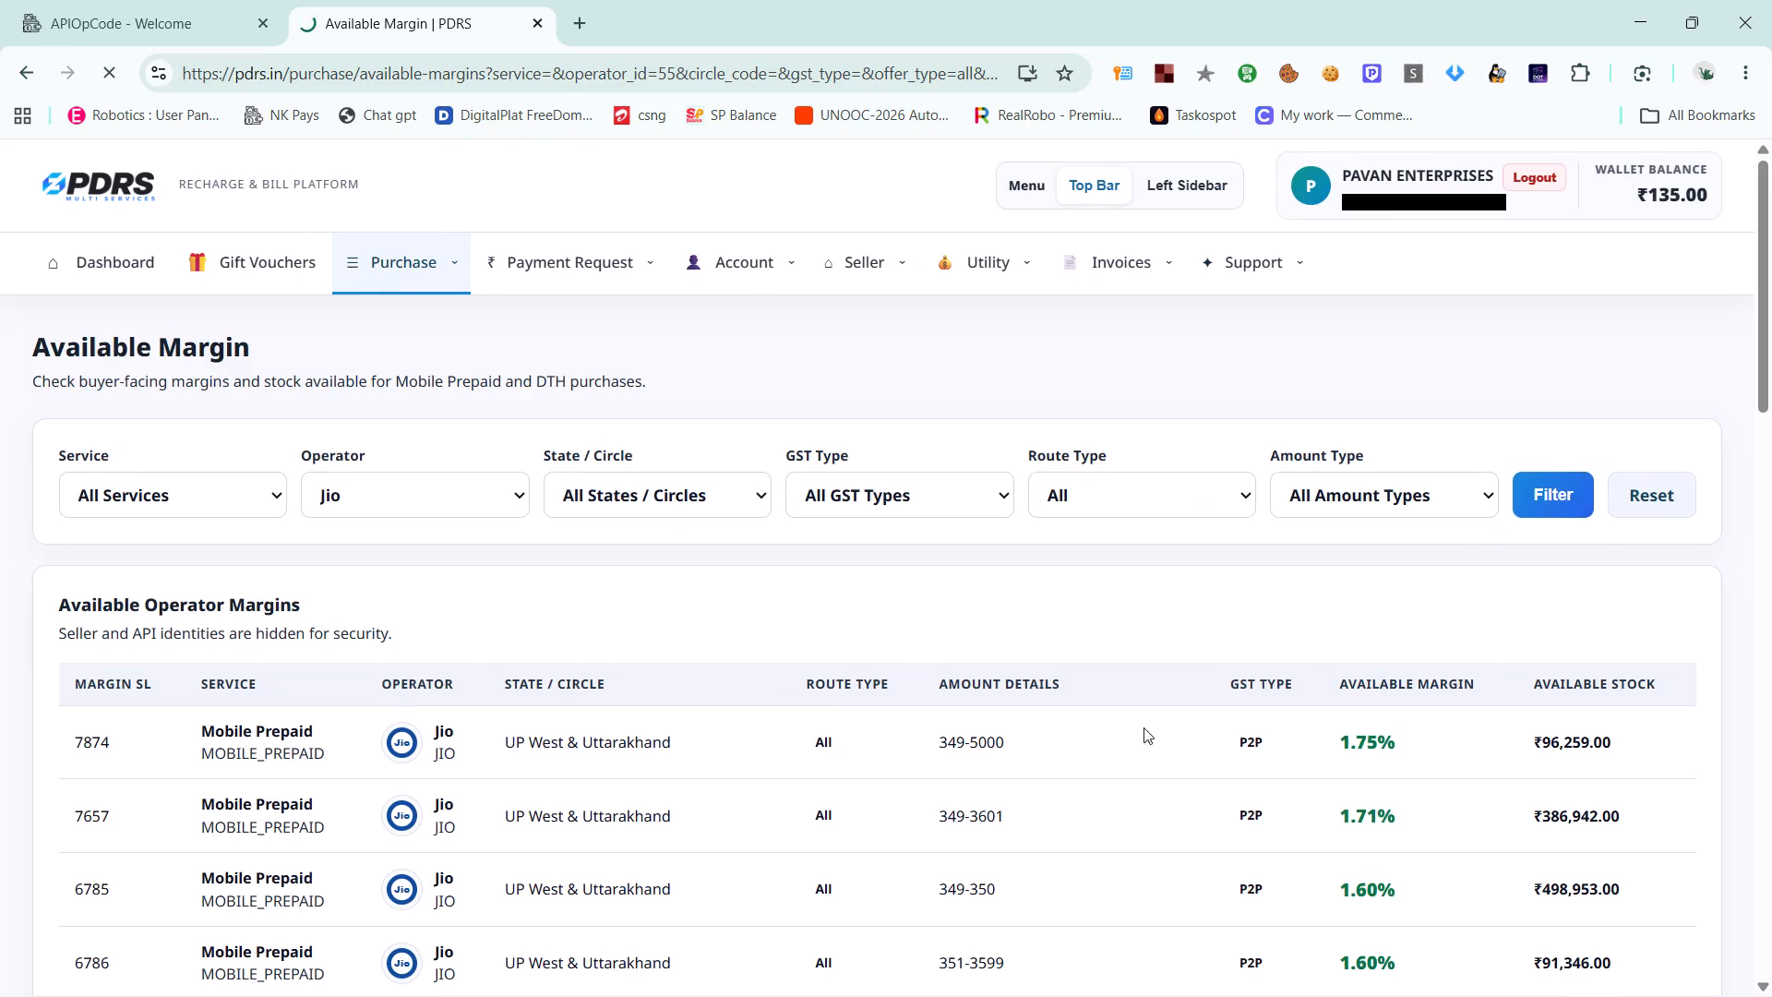
Examine the Jio margin rows, comparing circles, recharge amounts, available margins and available stock.
scroll(1024, 837, down, 1)
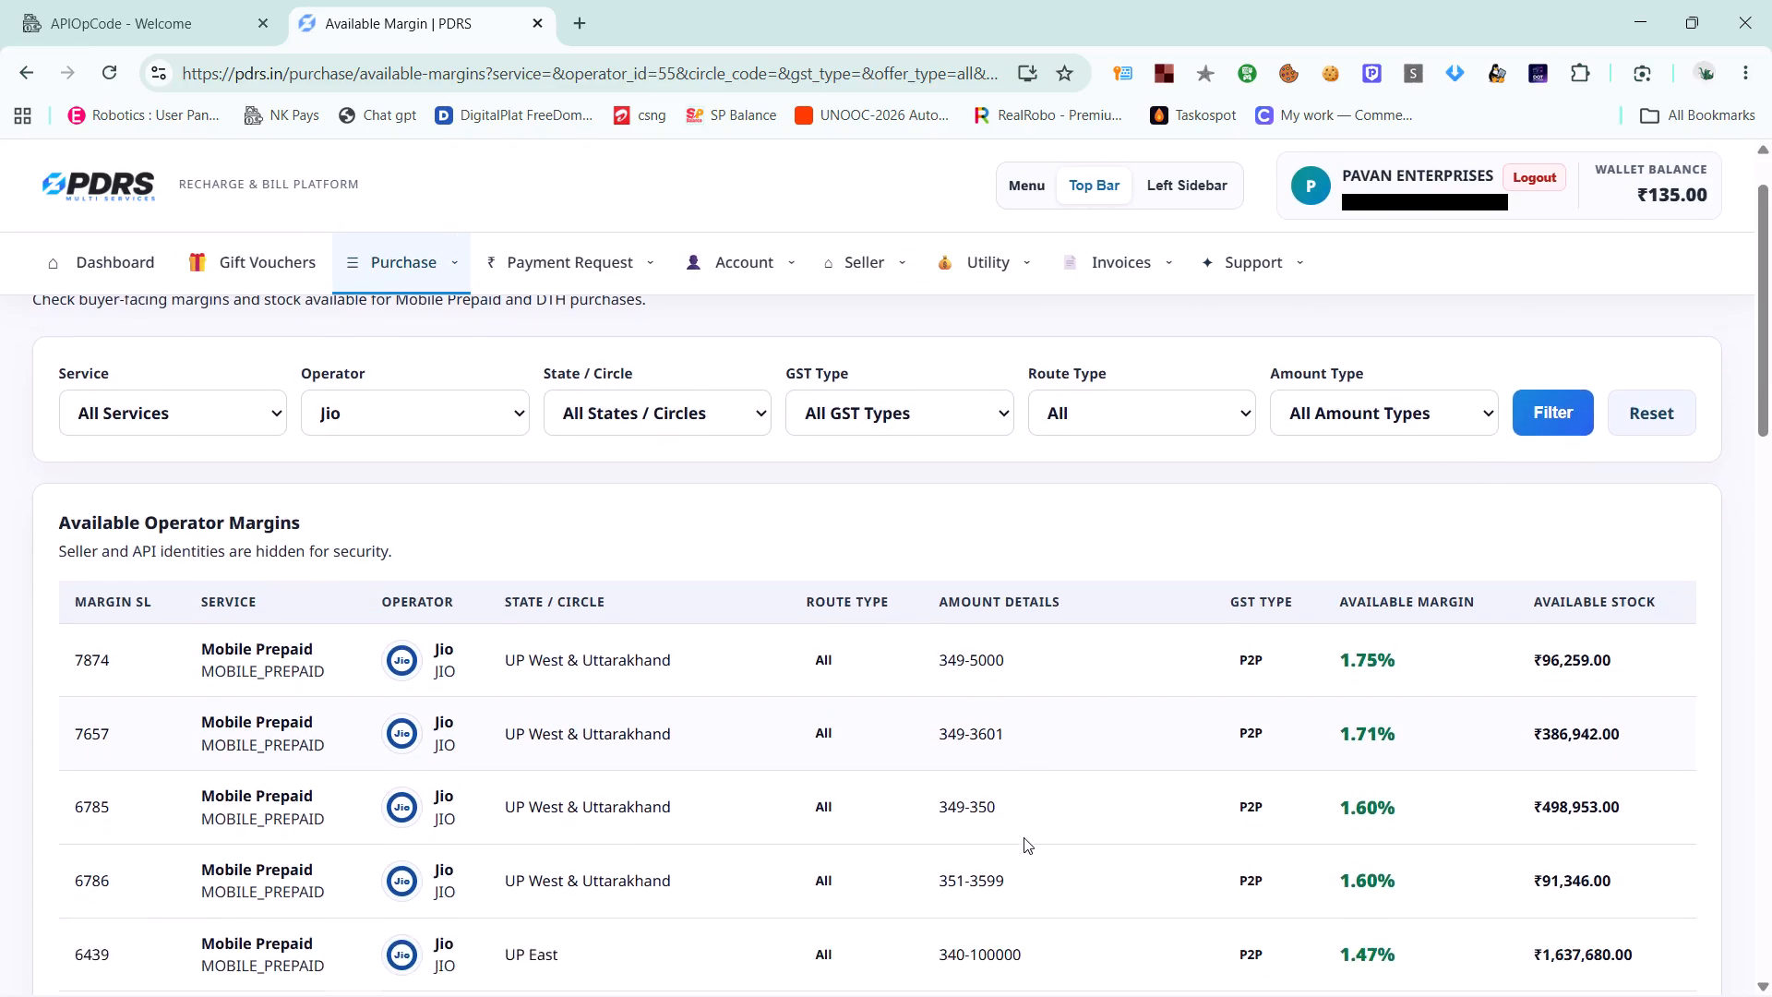
scroll(1024, 837, down, 5)
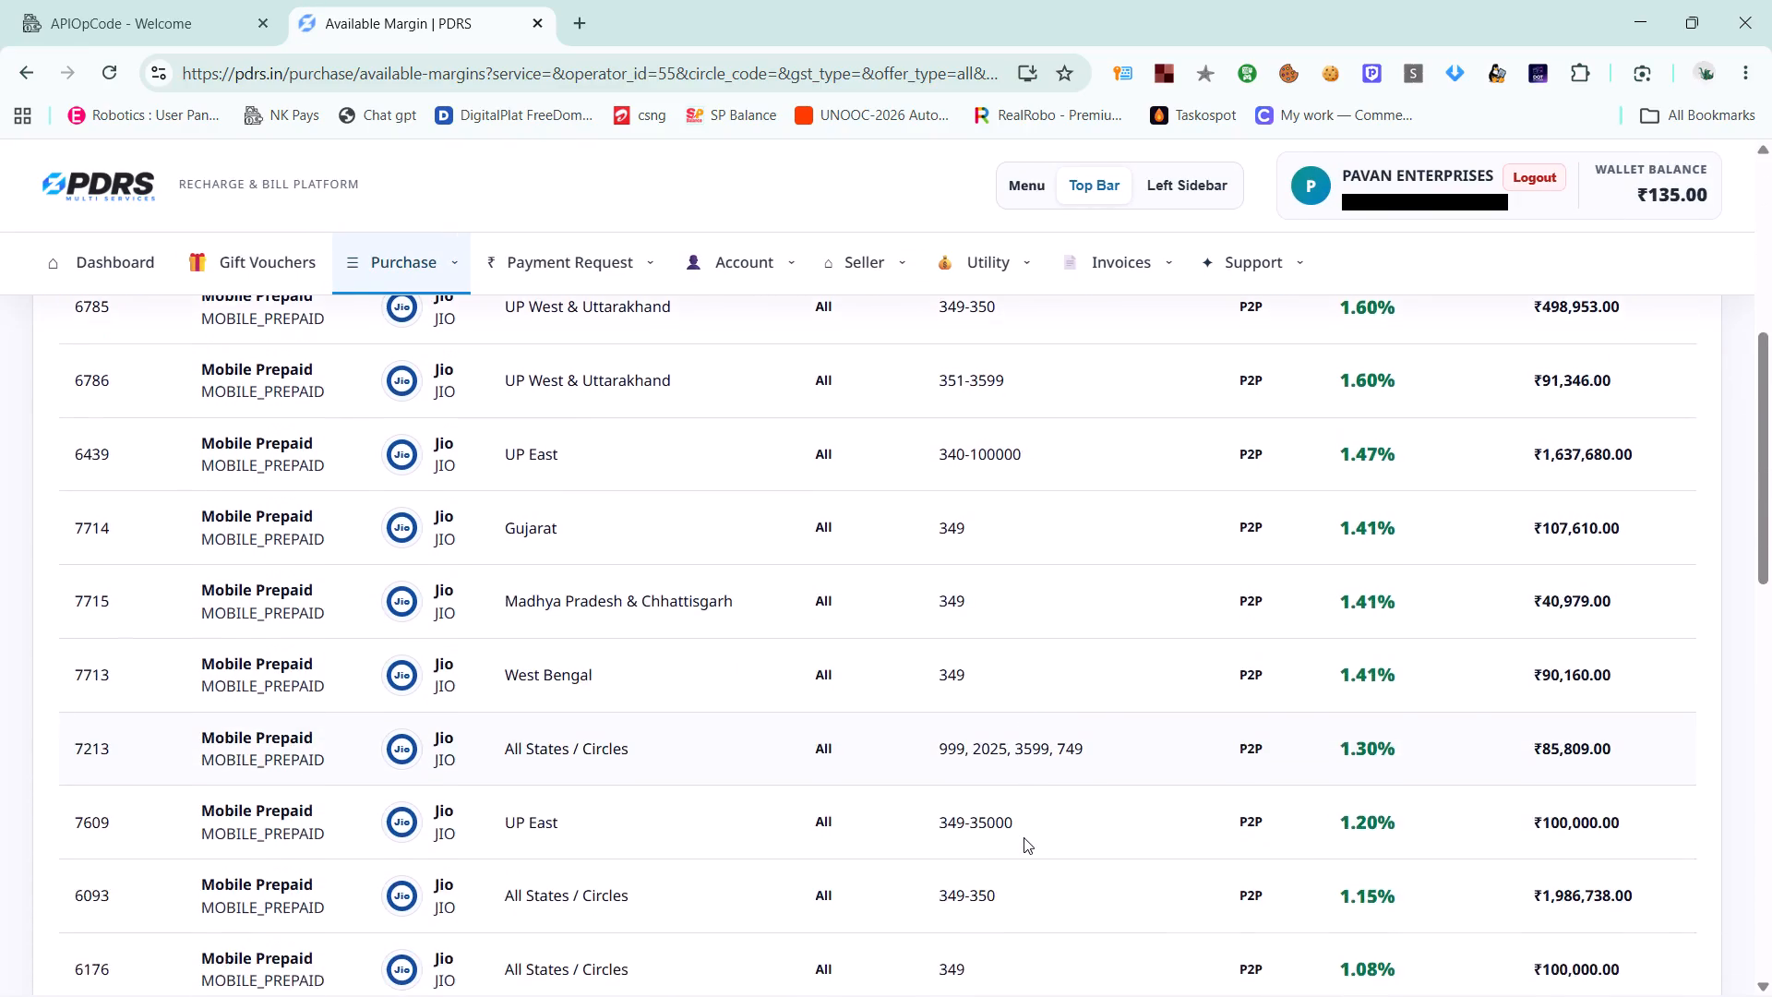
scroll(1024, 837, down, 4)
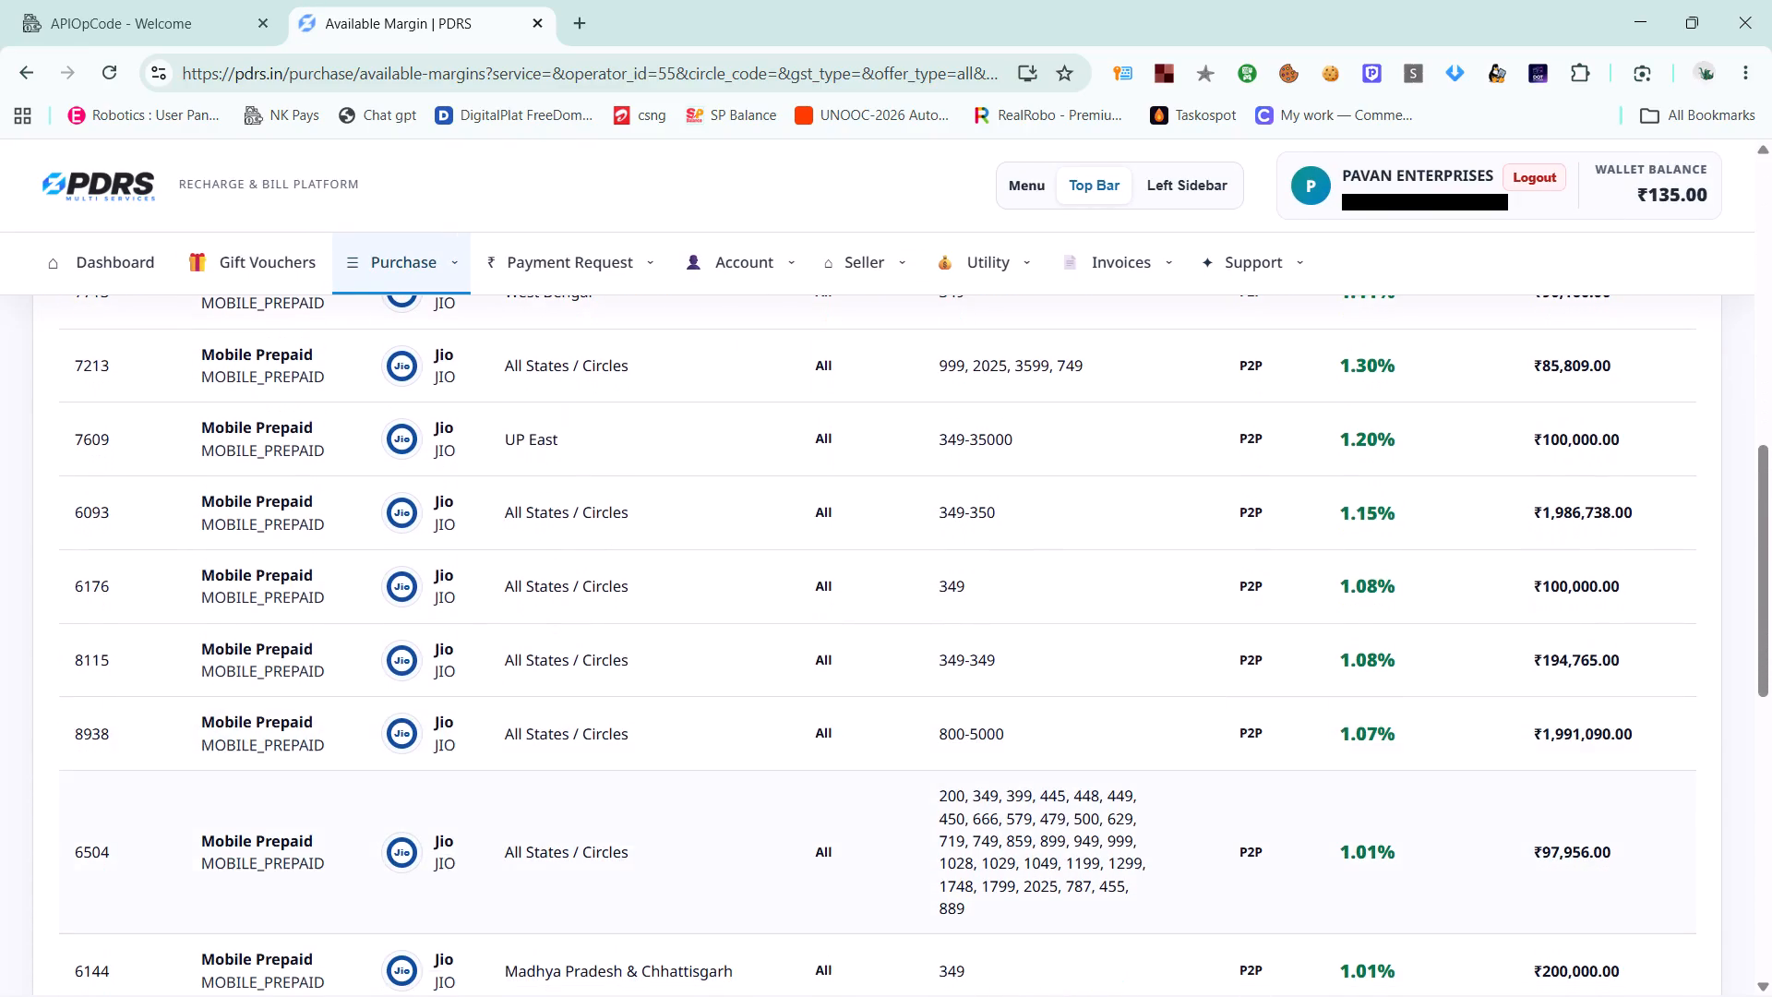
scroll(1024, 837, down, 2)
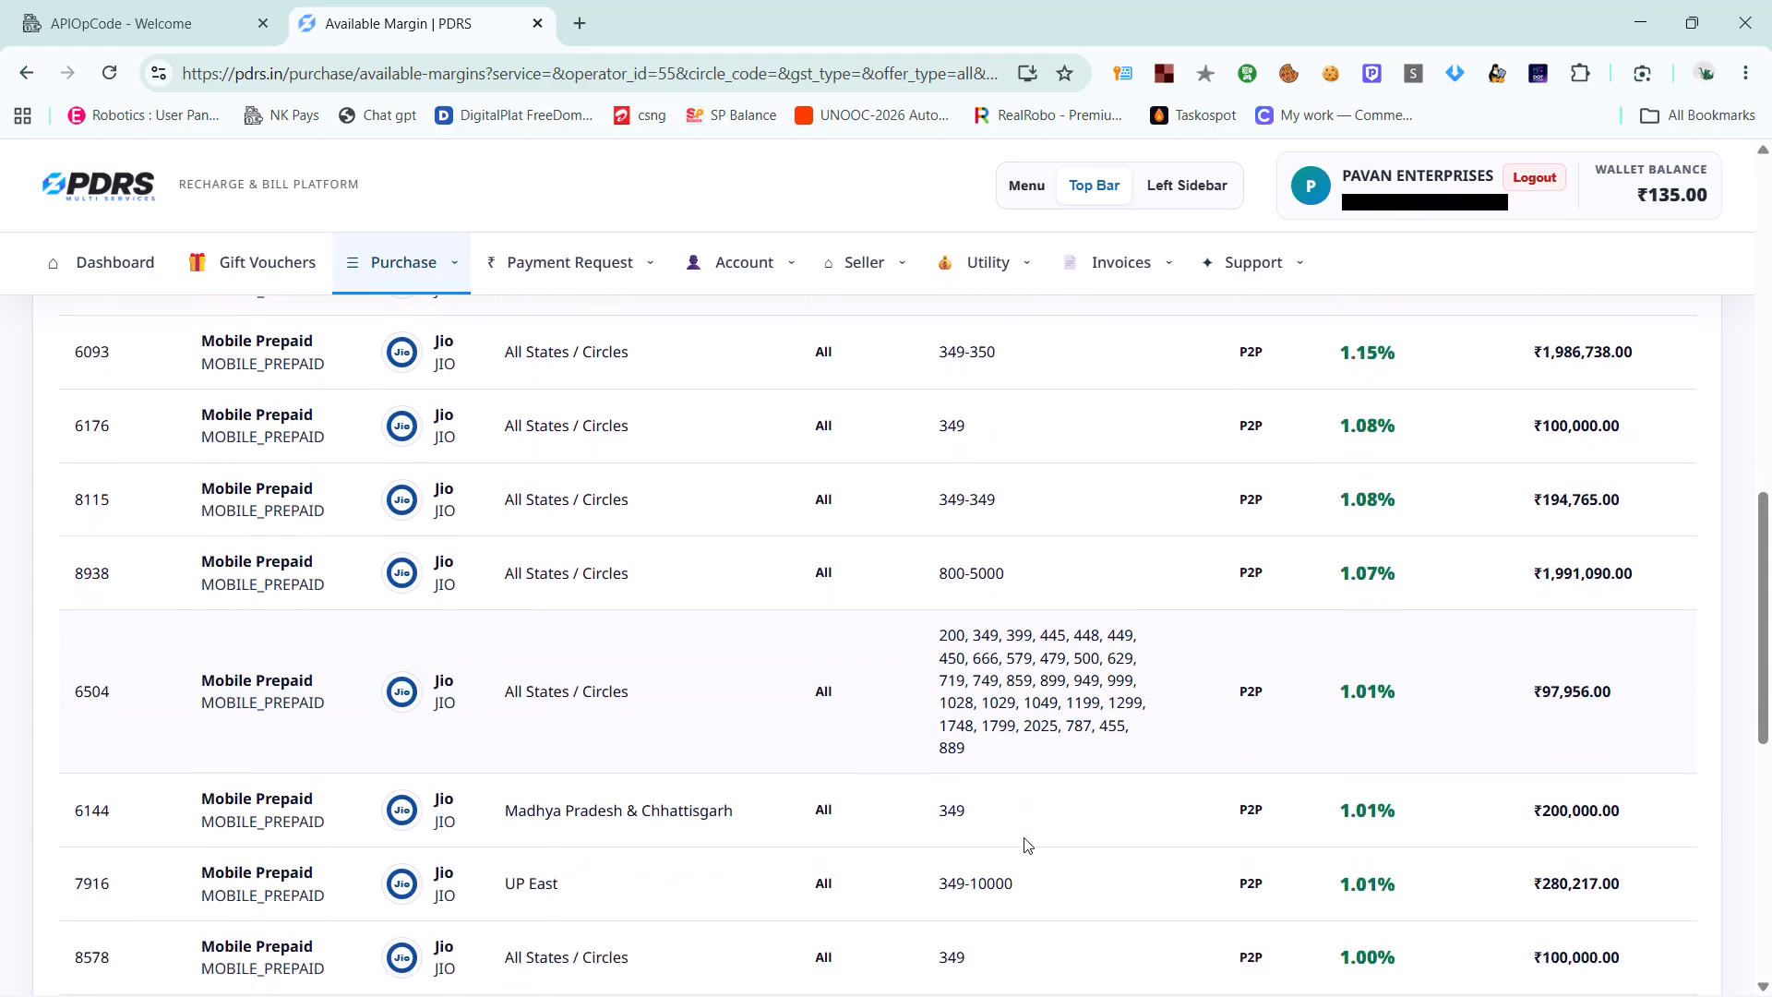
scroll(1024, 837, down, 3)
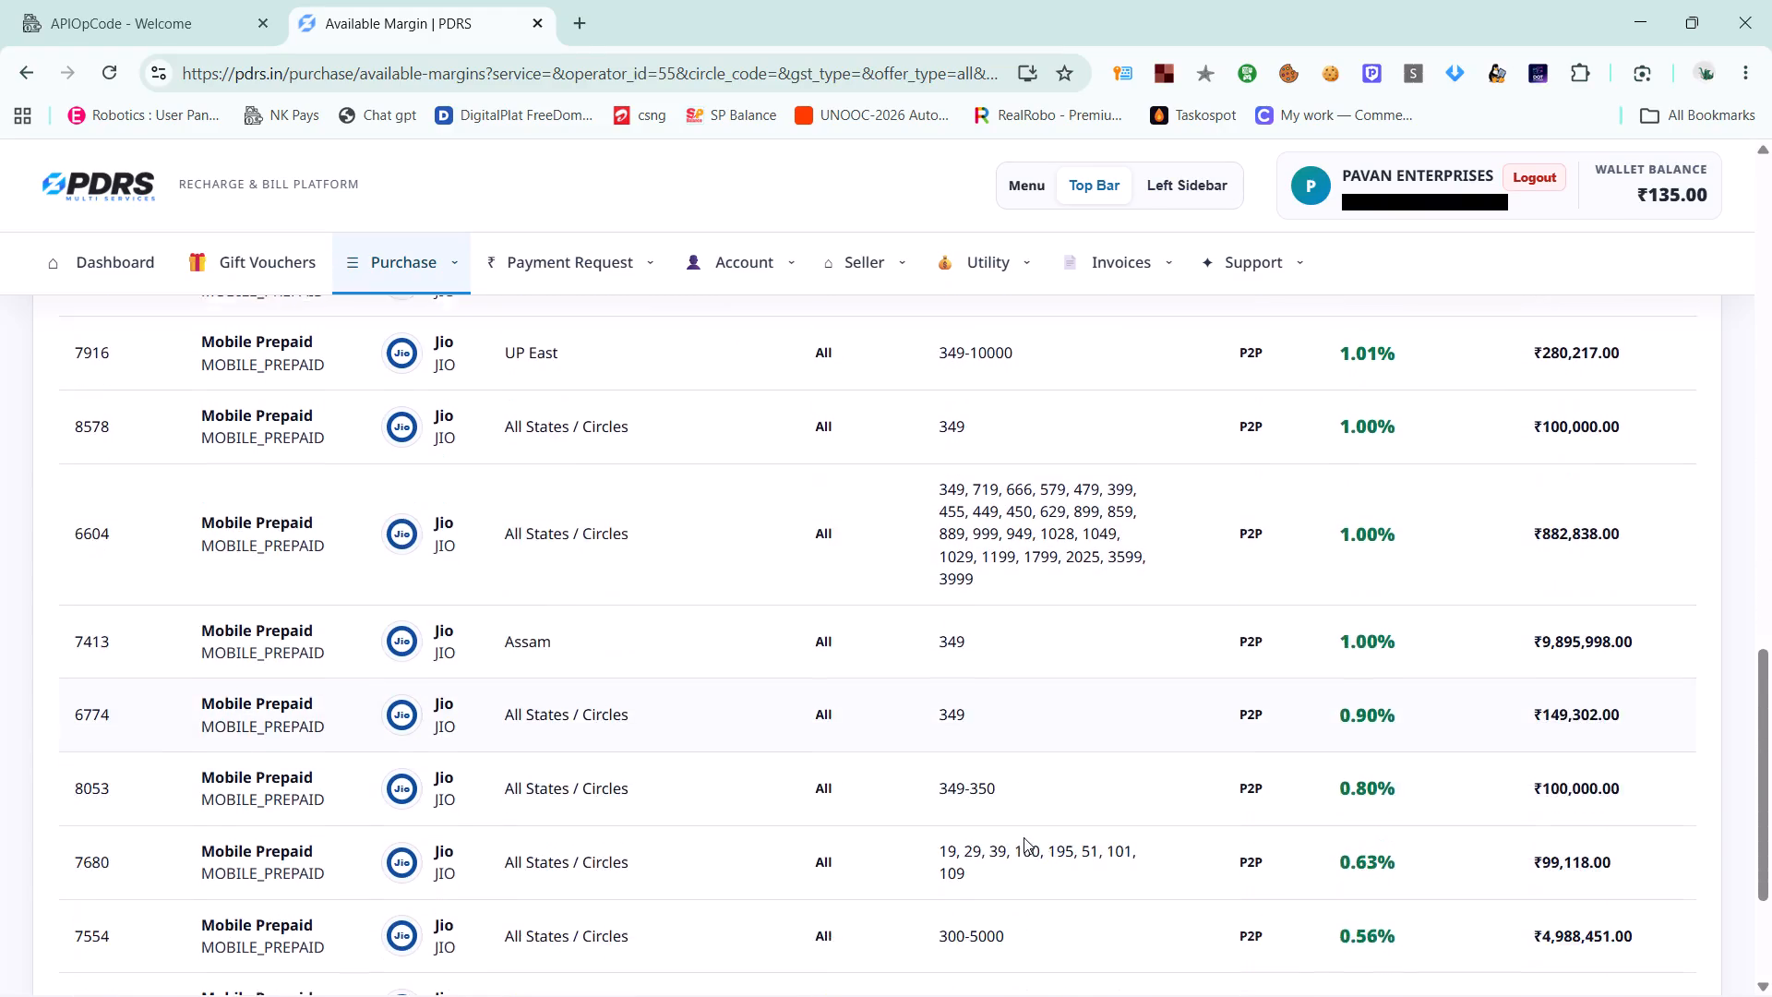
scroll(1024, 837, down, 2)
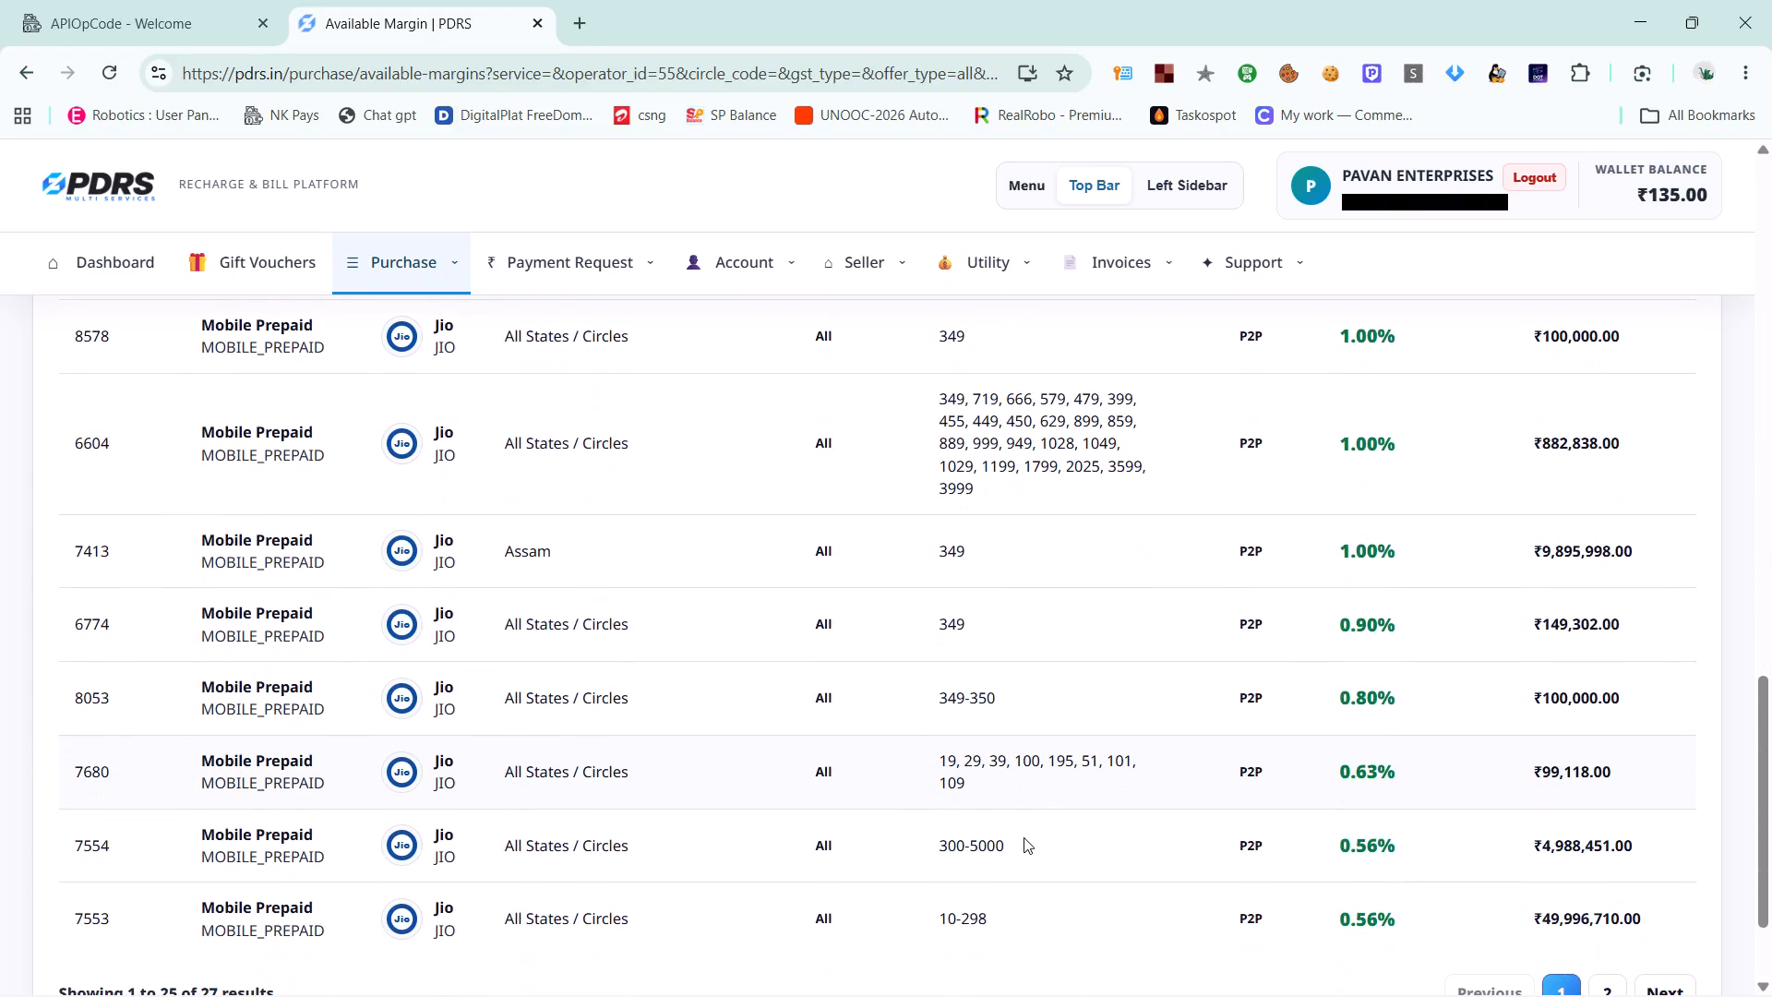
scroll(1024, 837, down, 1)
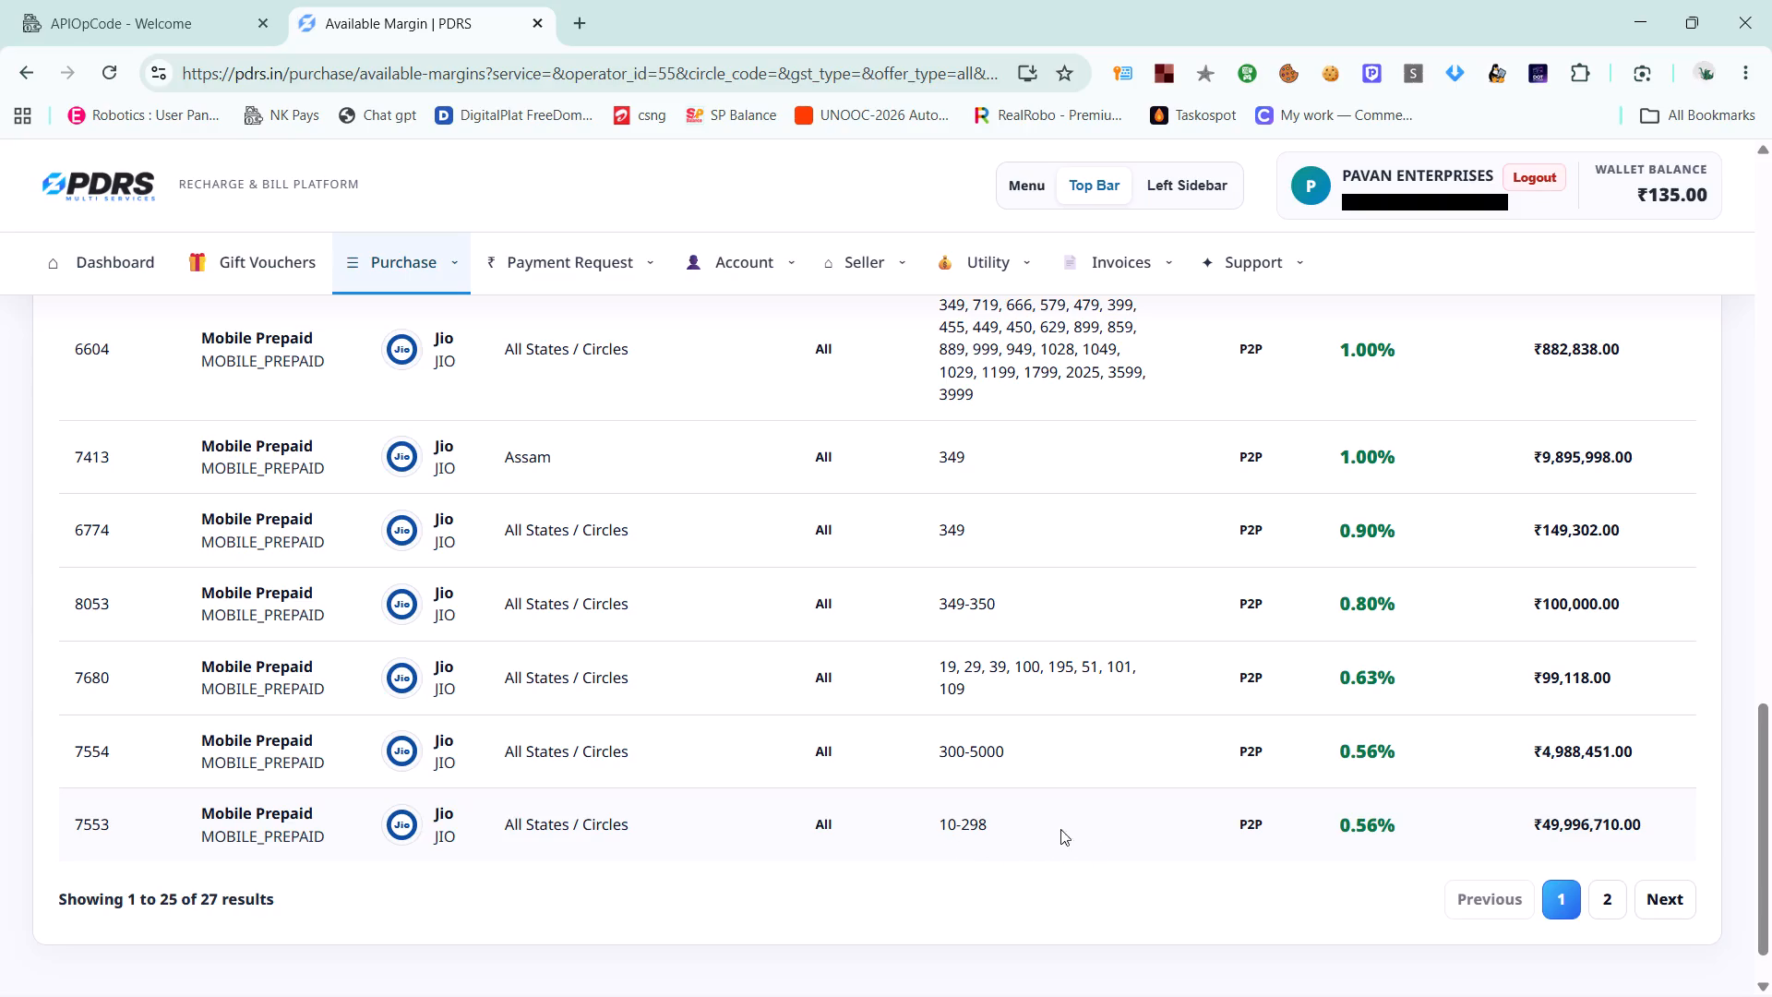
scroll(963, 787, up, 4)
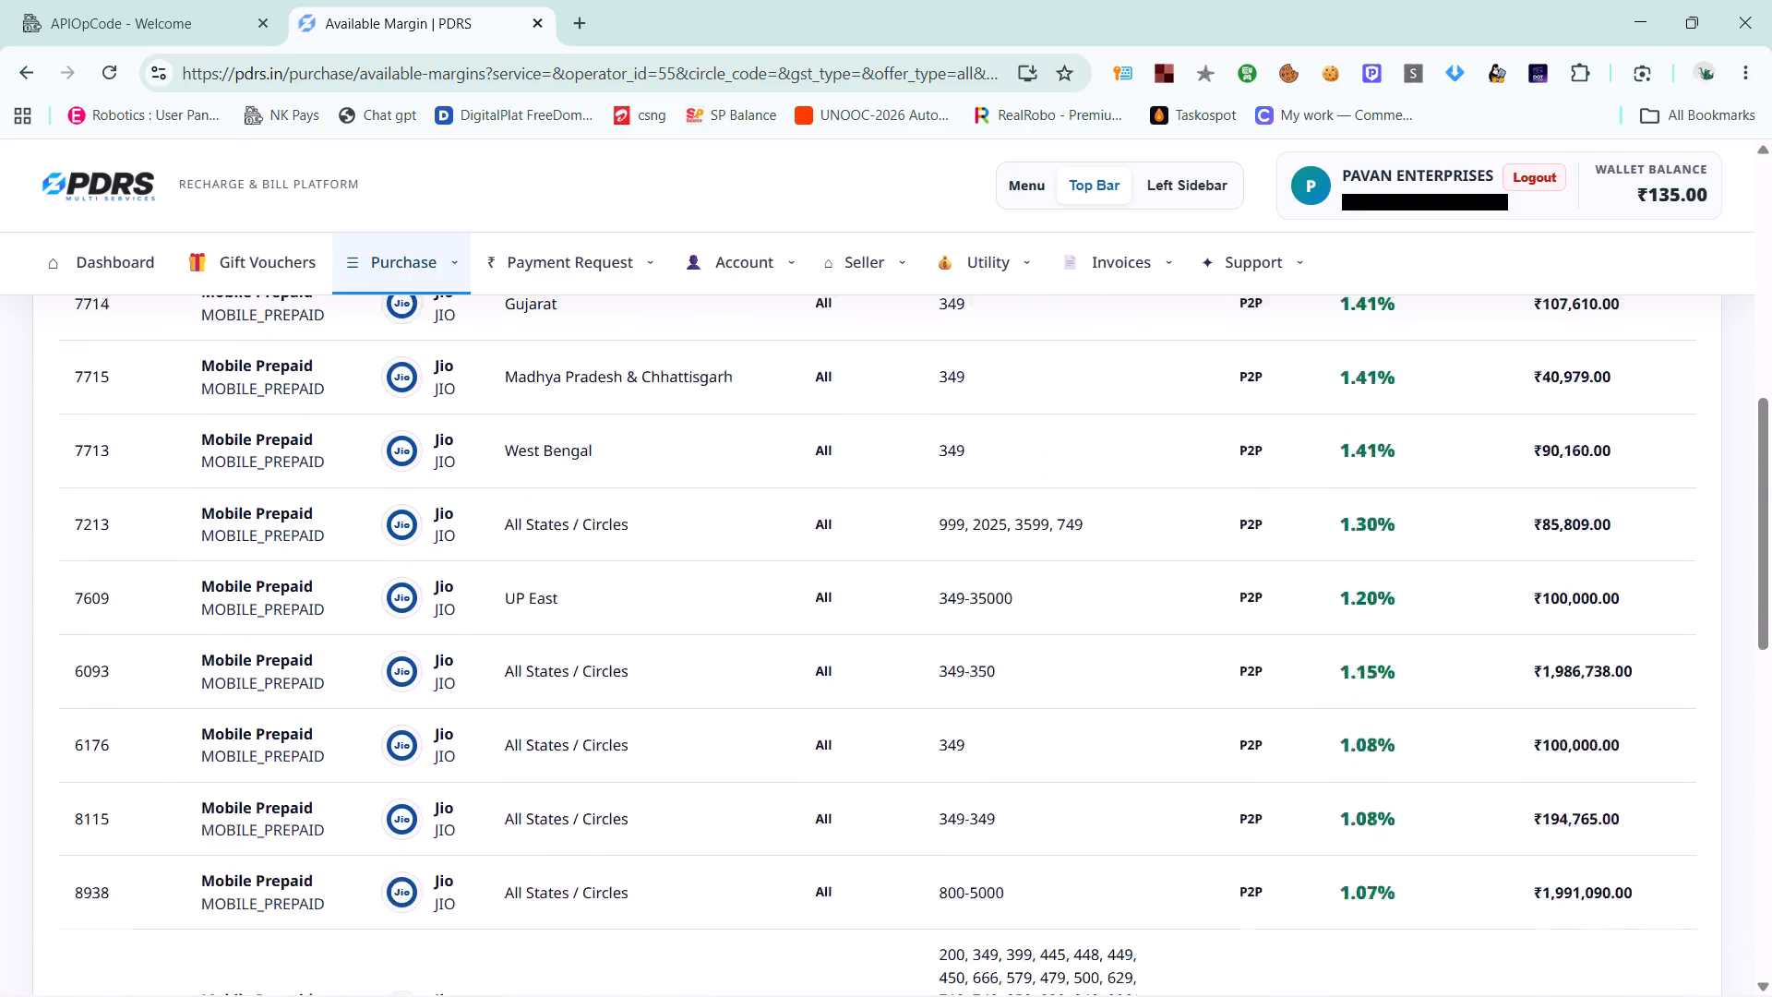
scroll(963, 787, up, 2)
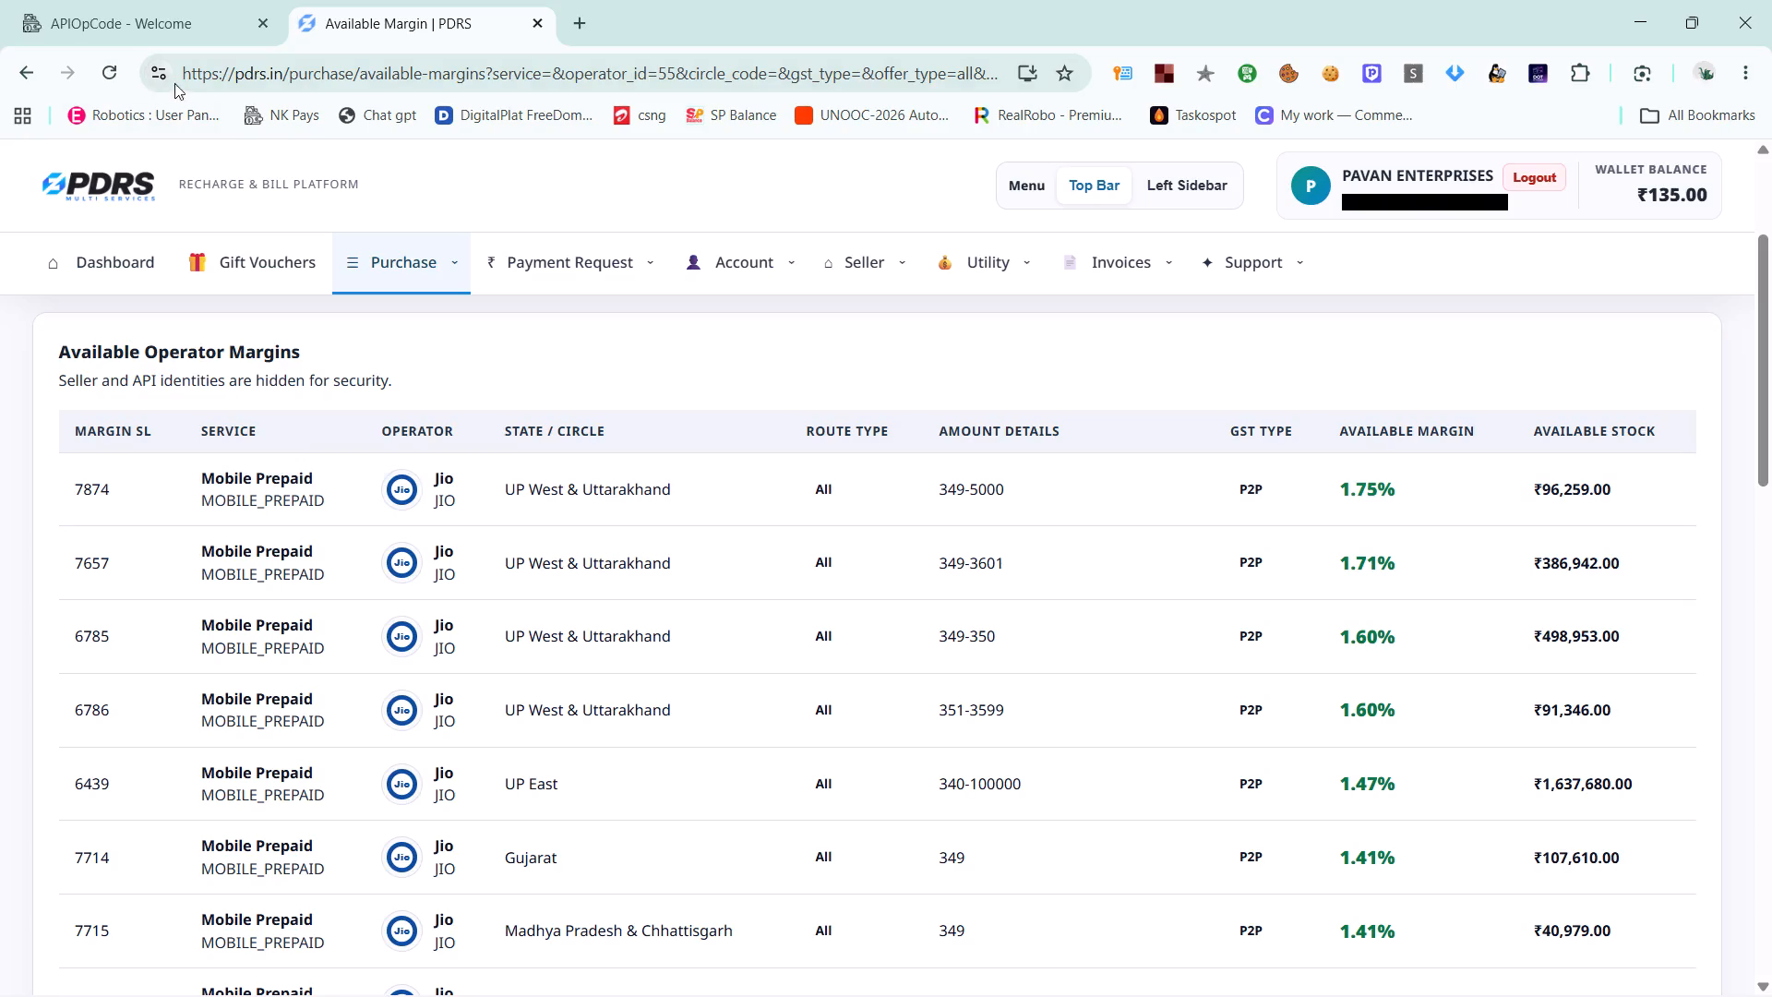
Add and save a purchase margin requirement of 1% for Mobile Prepaid operator Vi, covering All States / Circles.
click(397, 255)
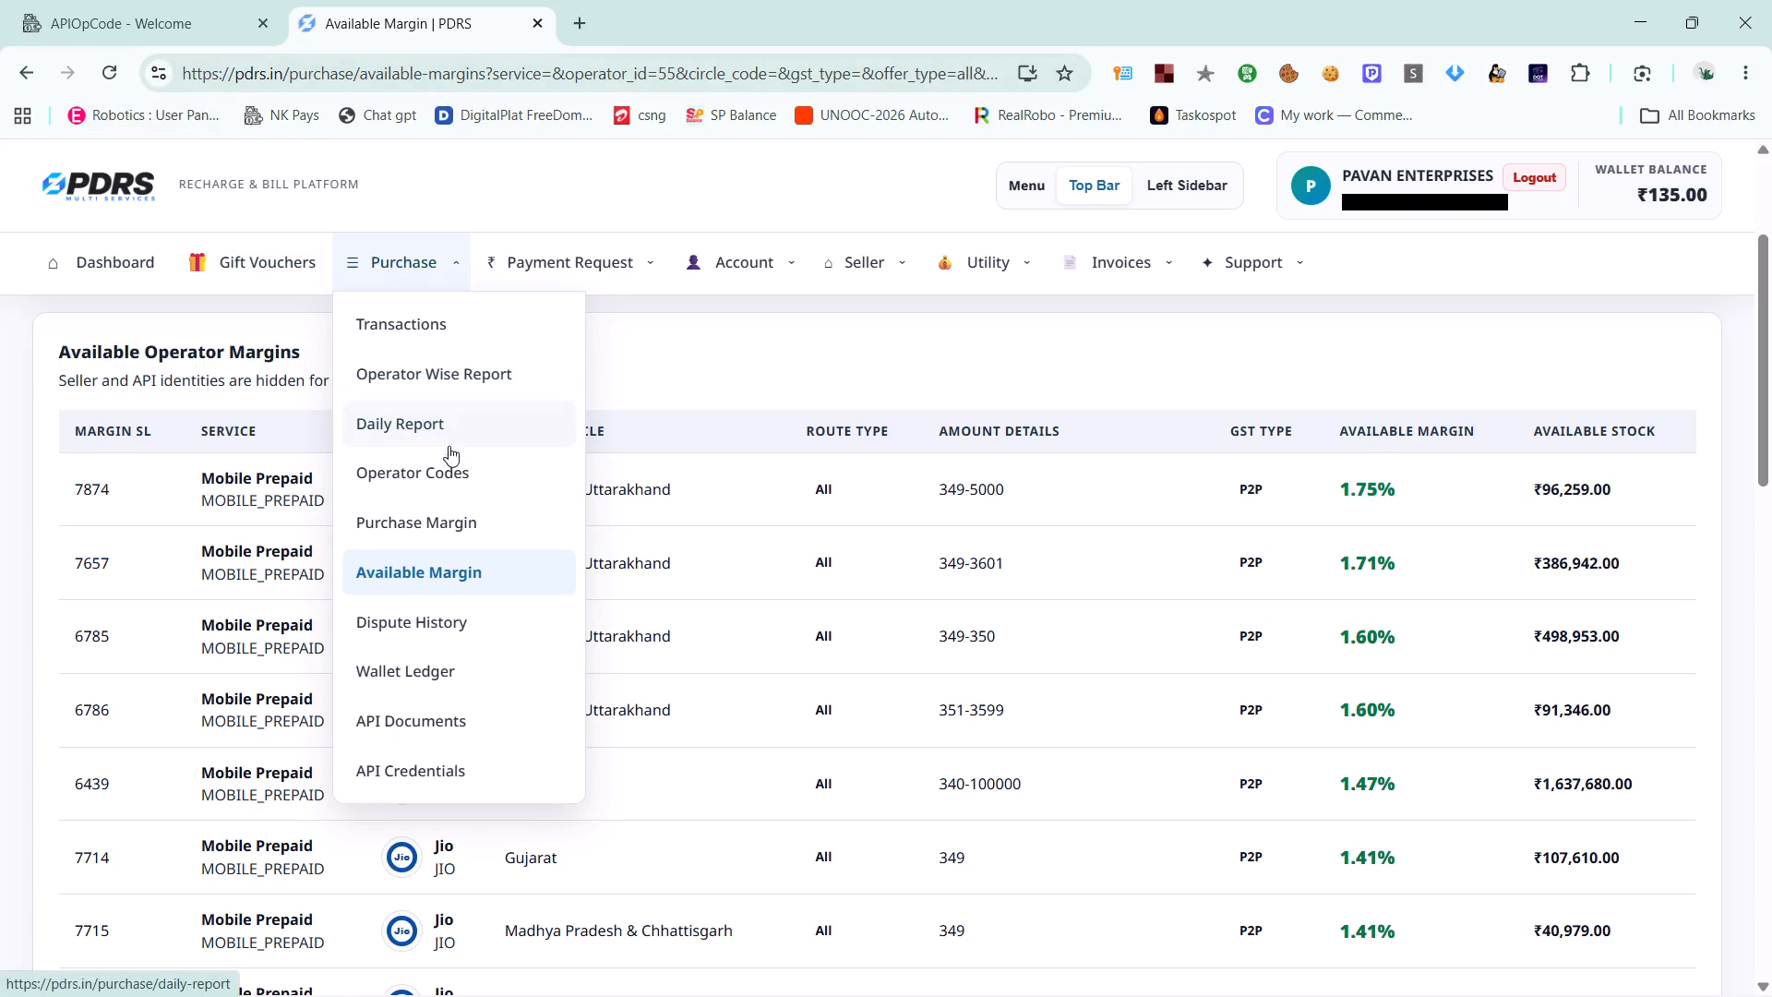
click(416, 523)
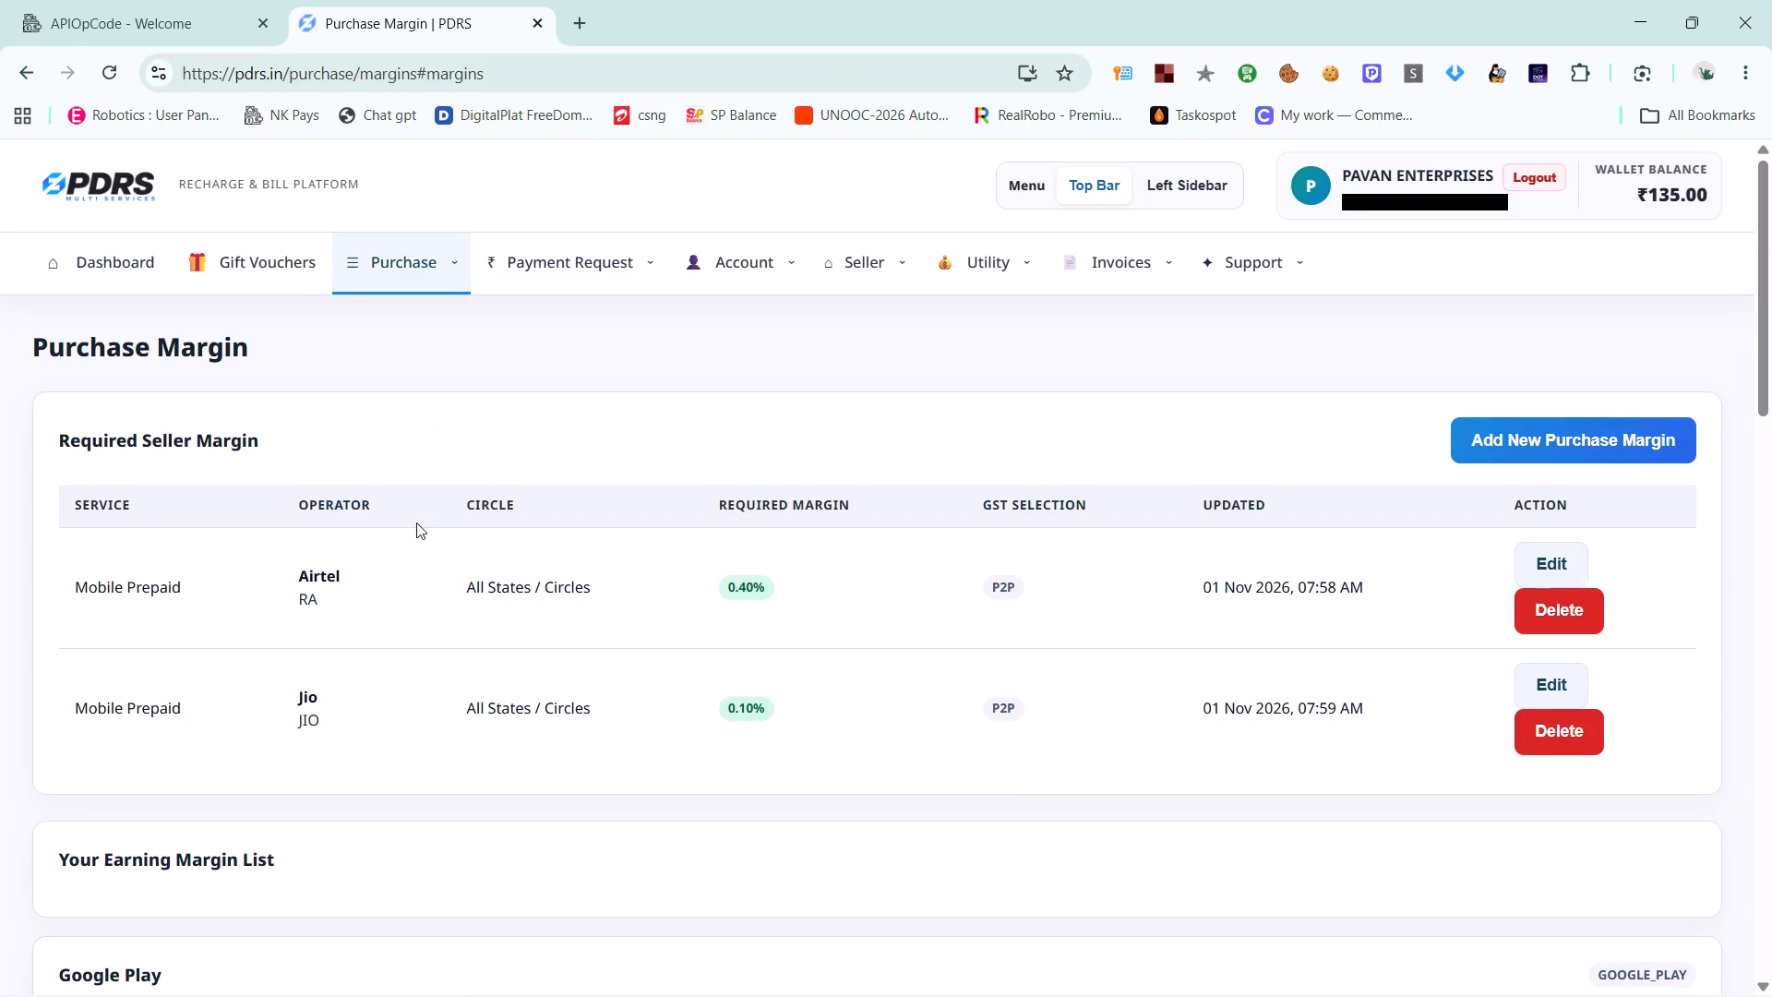
click(1524, 437)
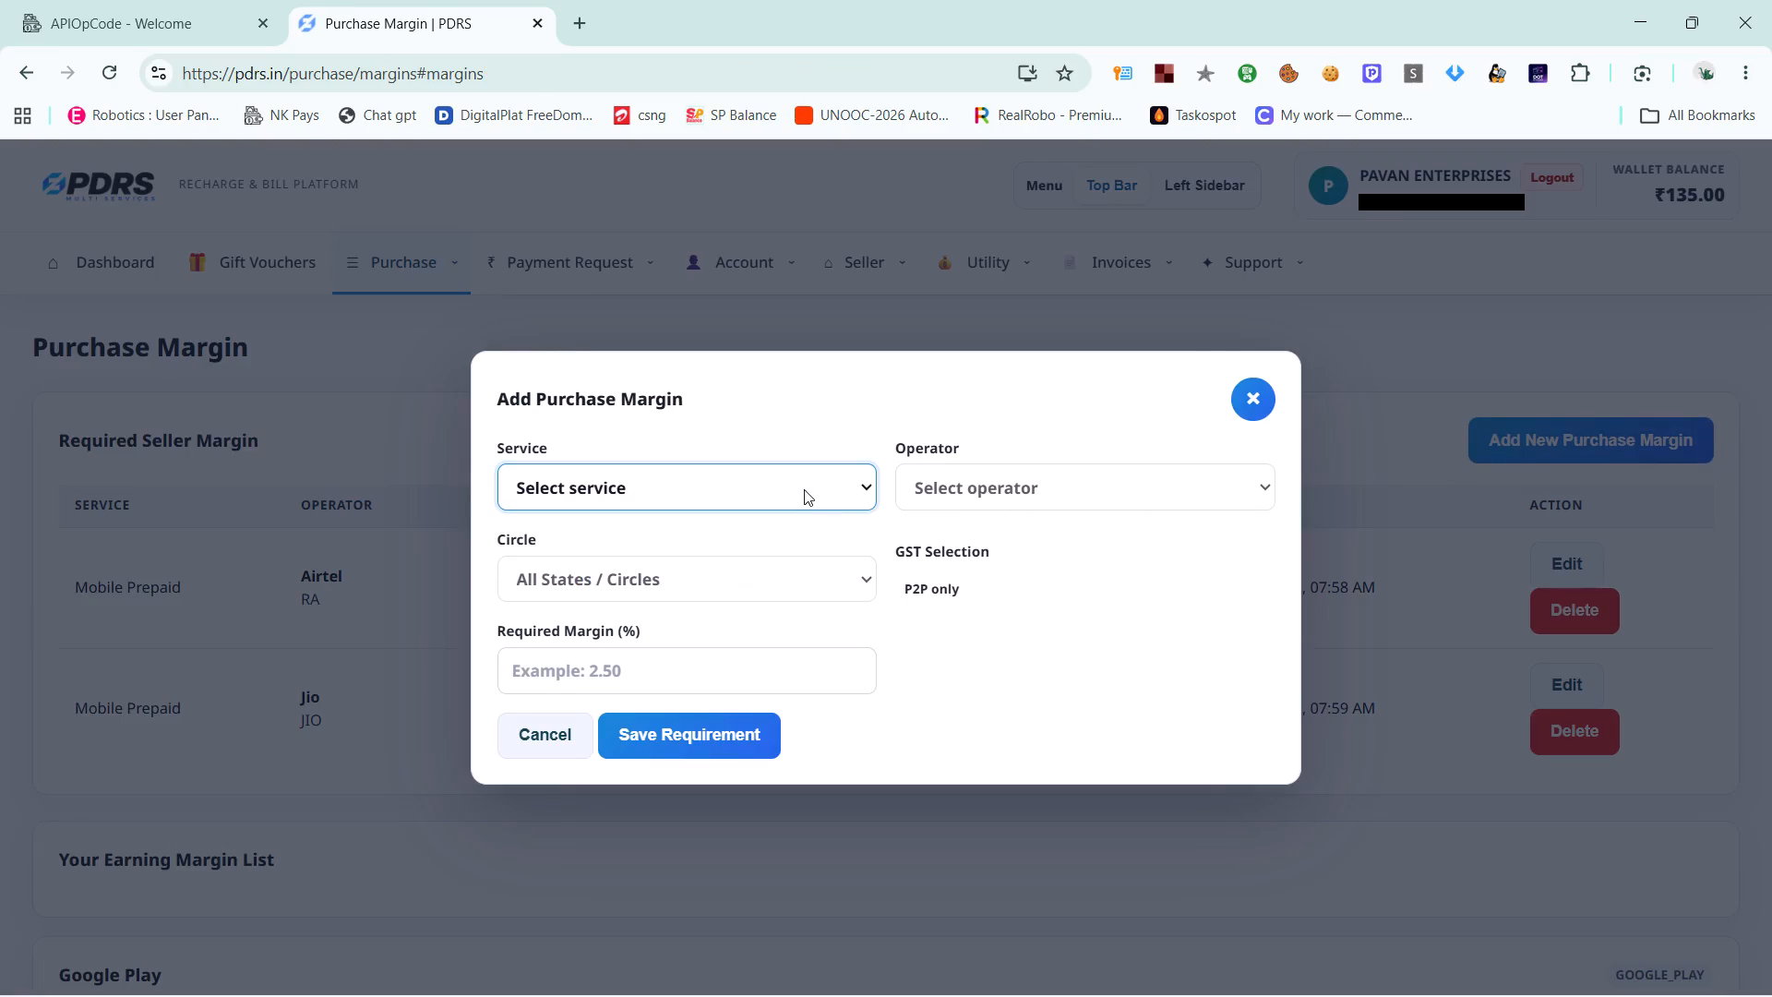
click(804, 490)
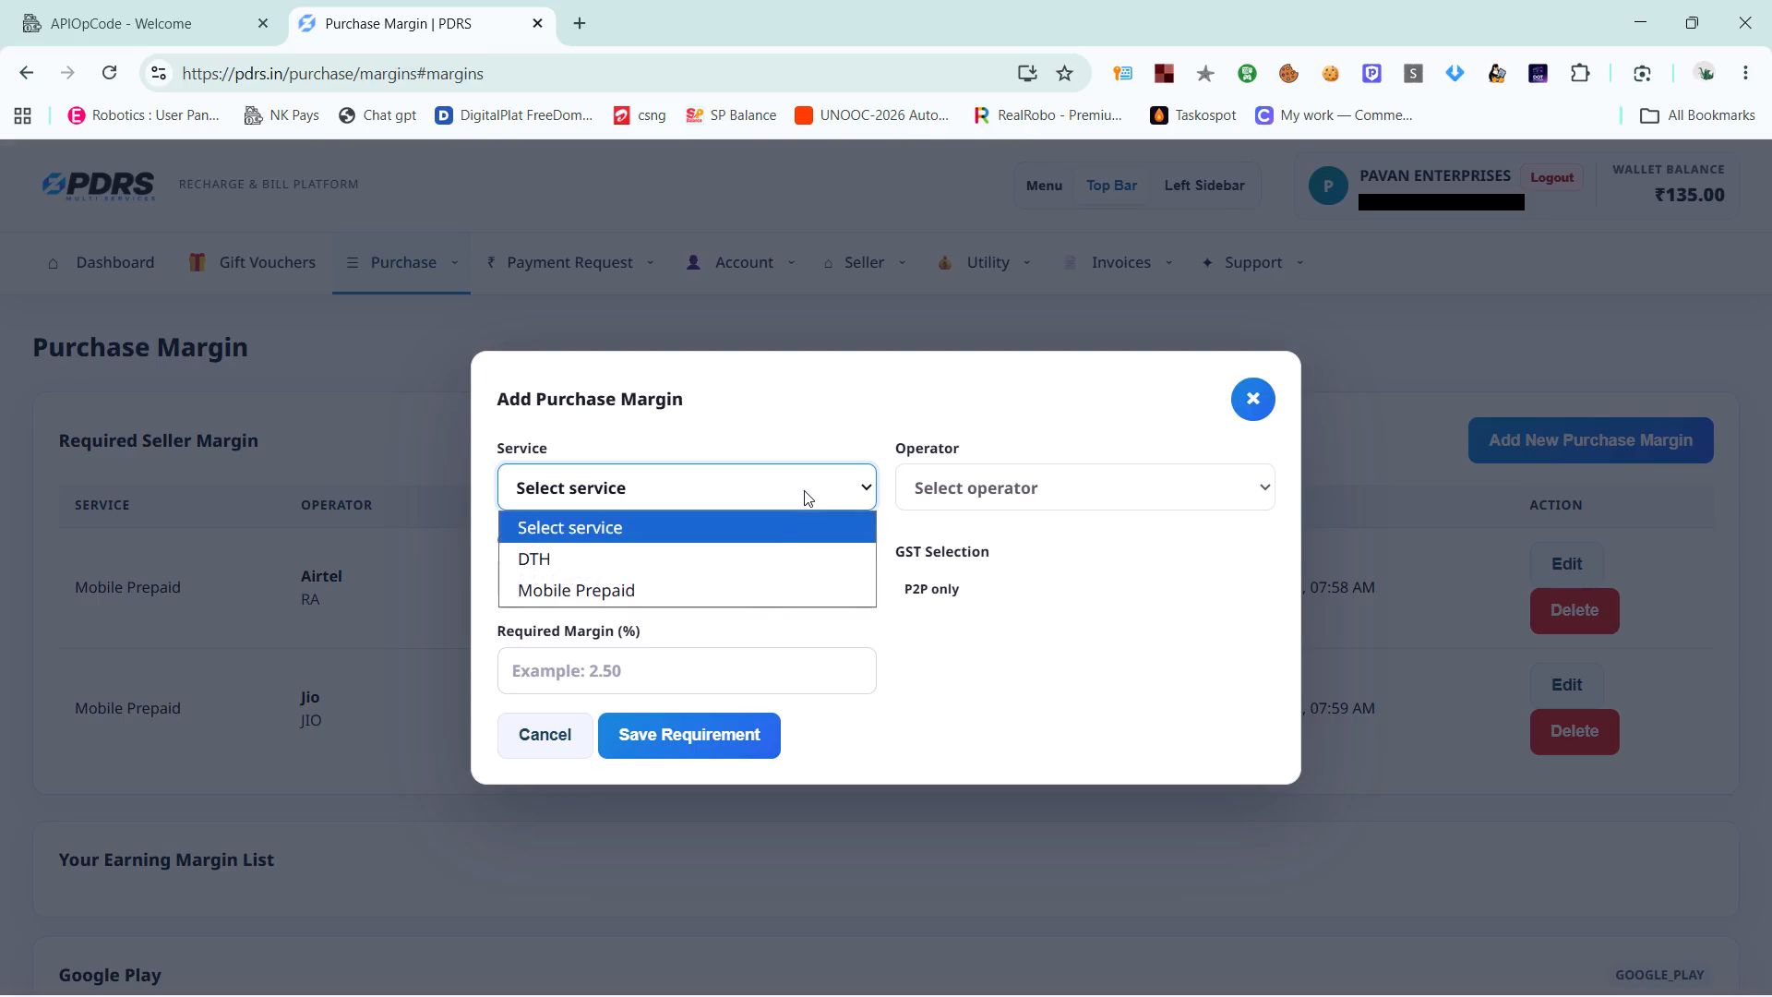
click(753, 591)
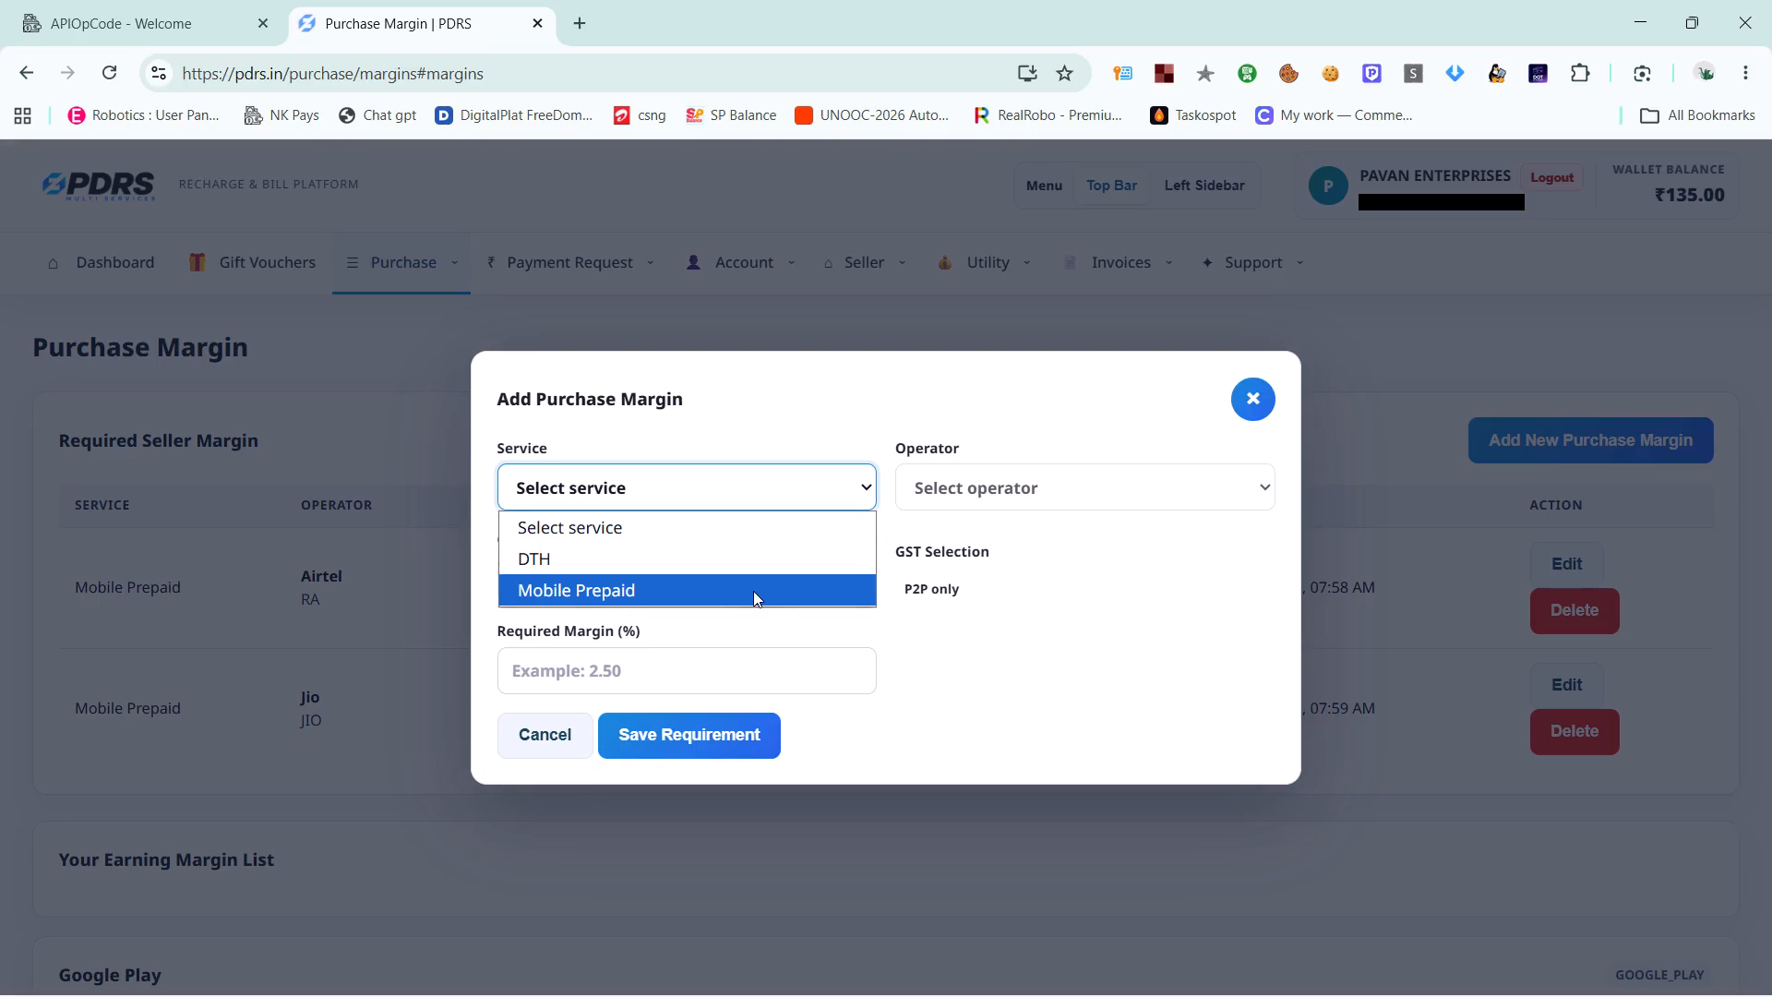
click(938, 454)
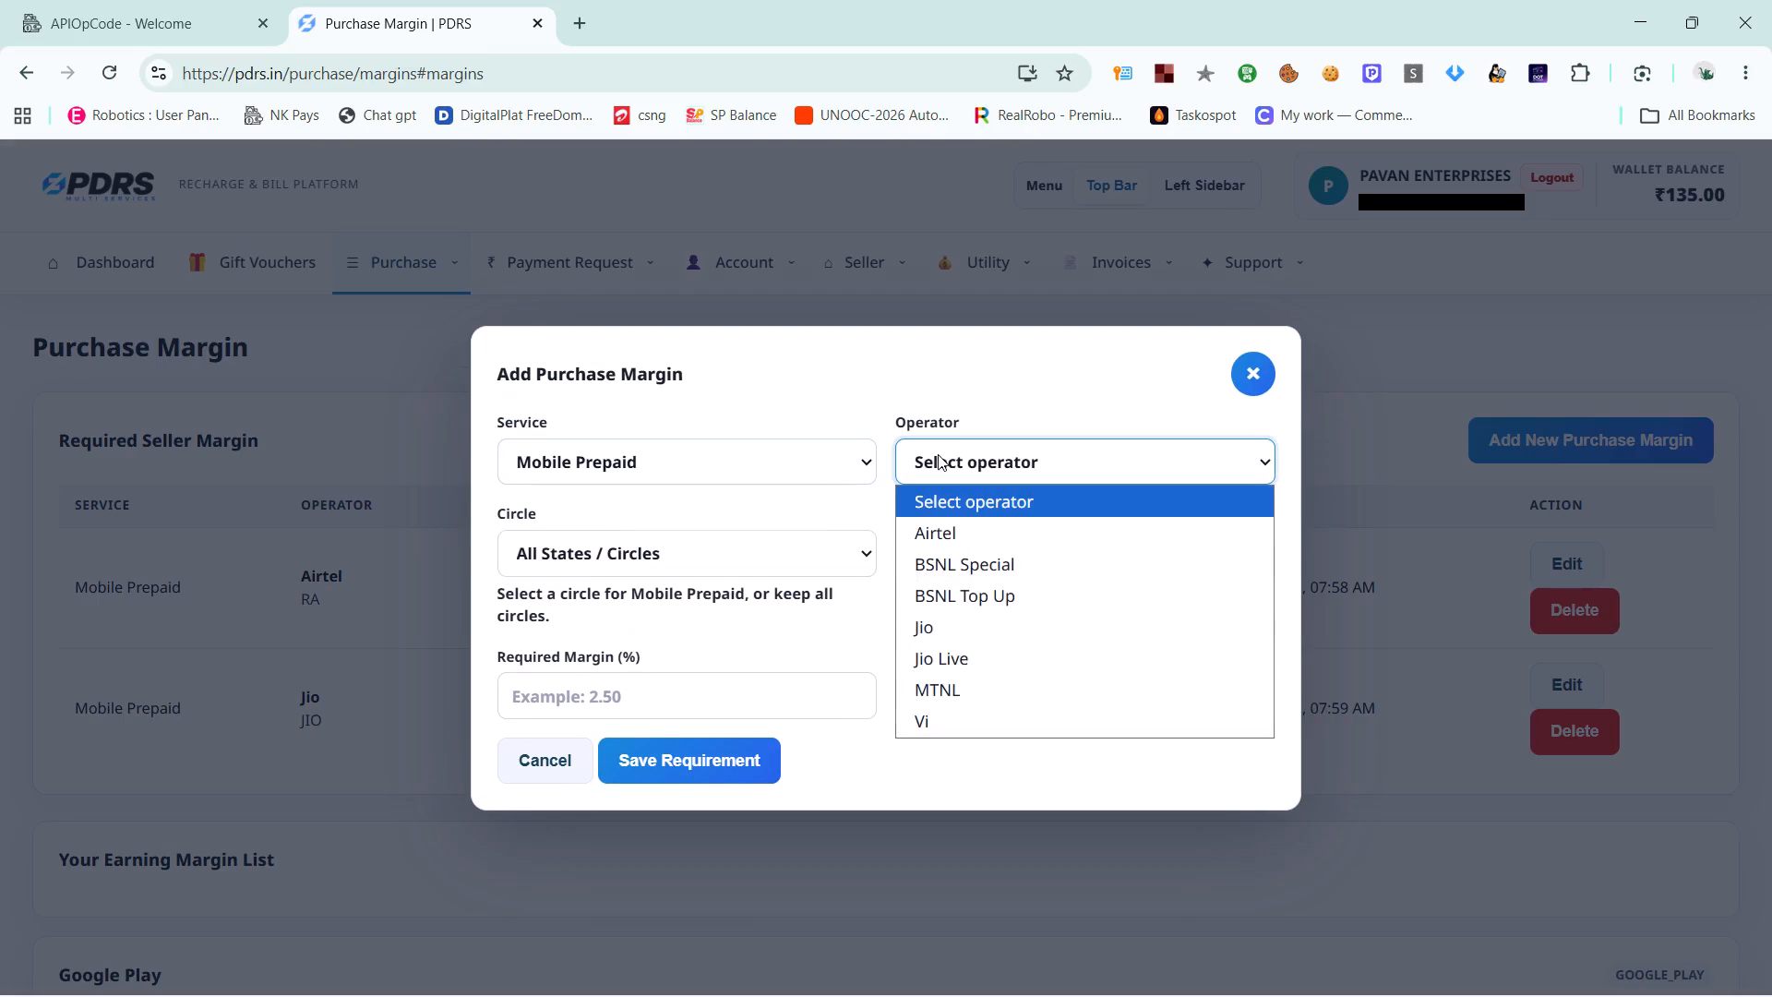
click(977, 719)
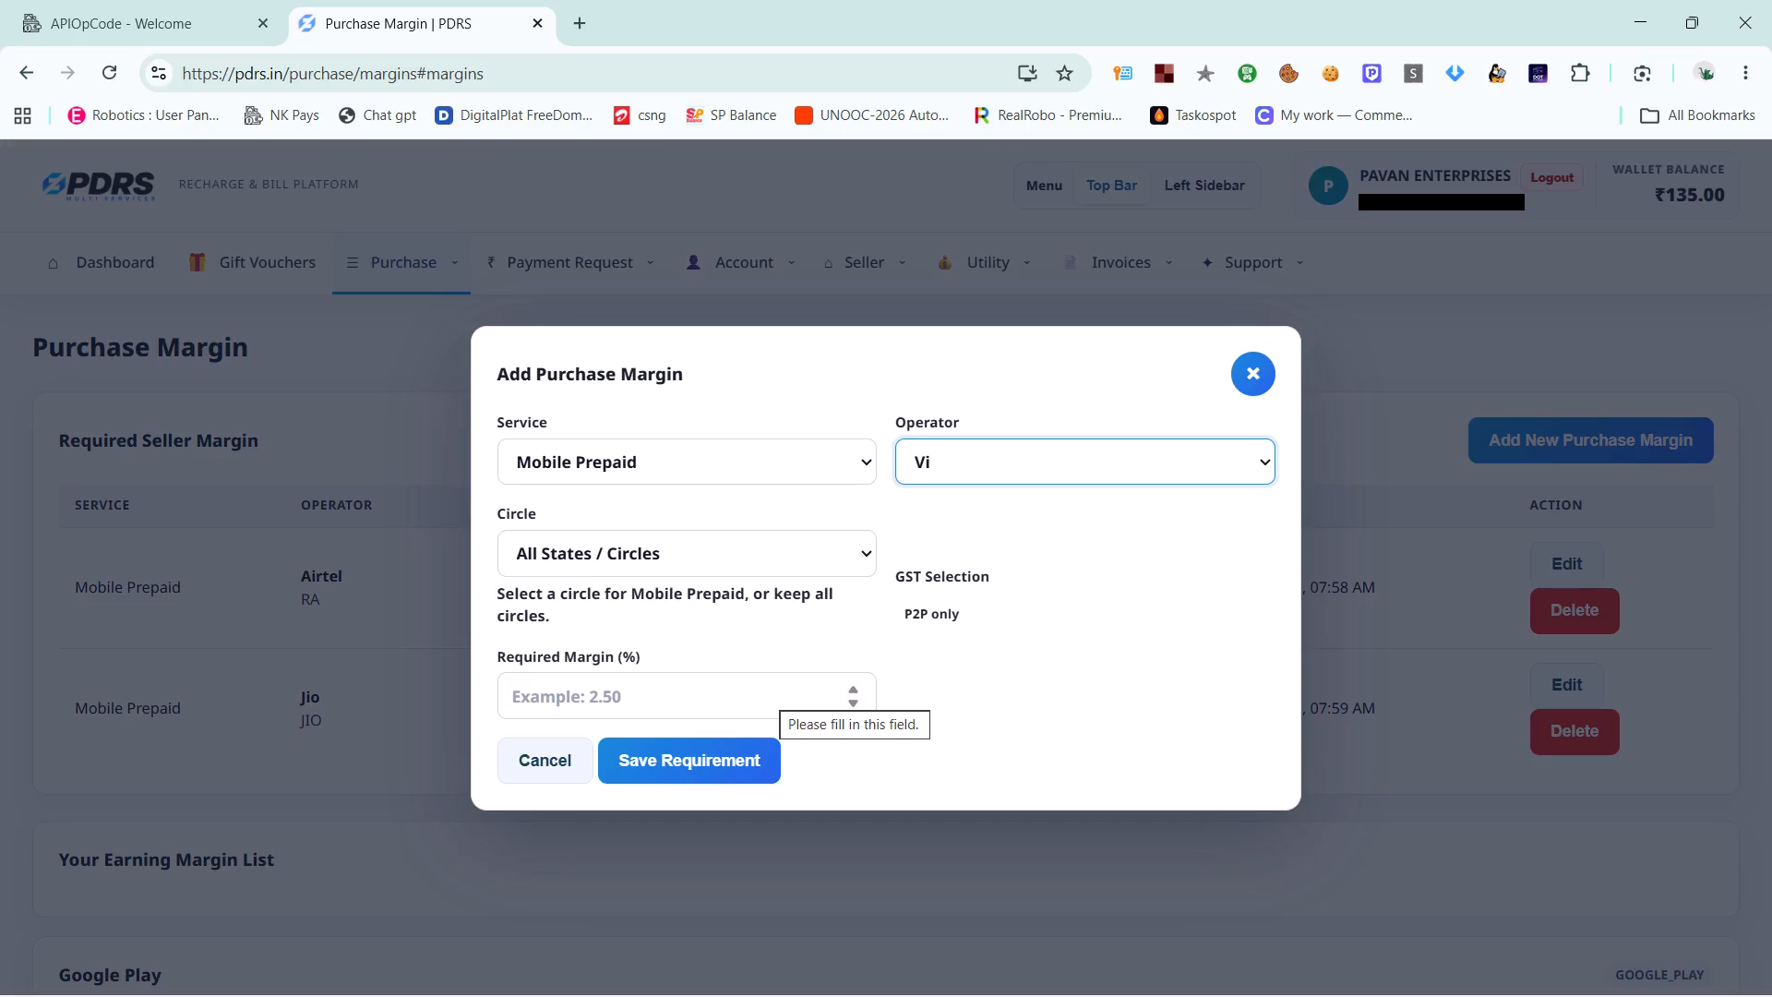
click(768, 692)
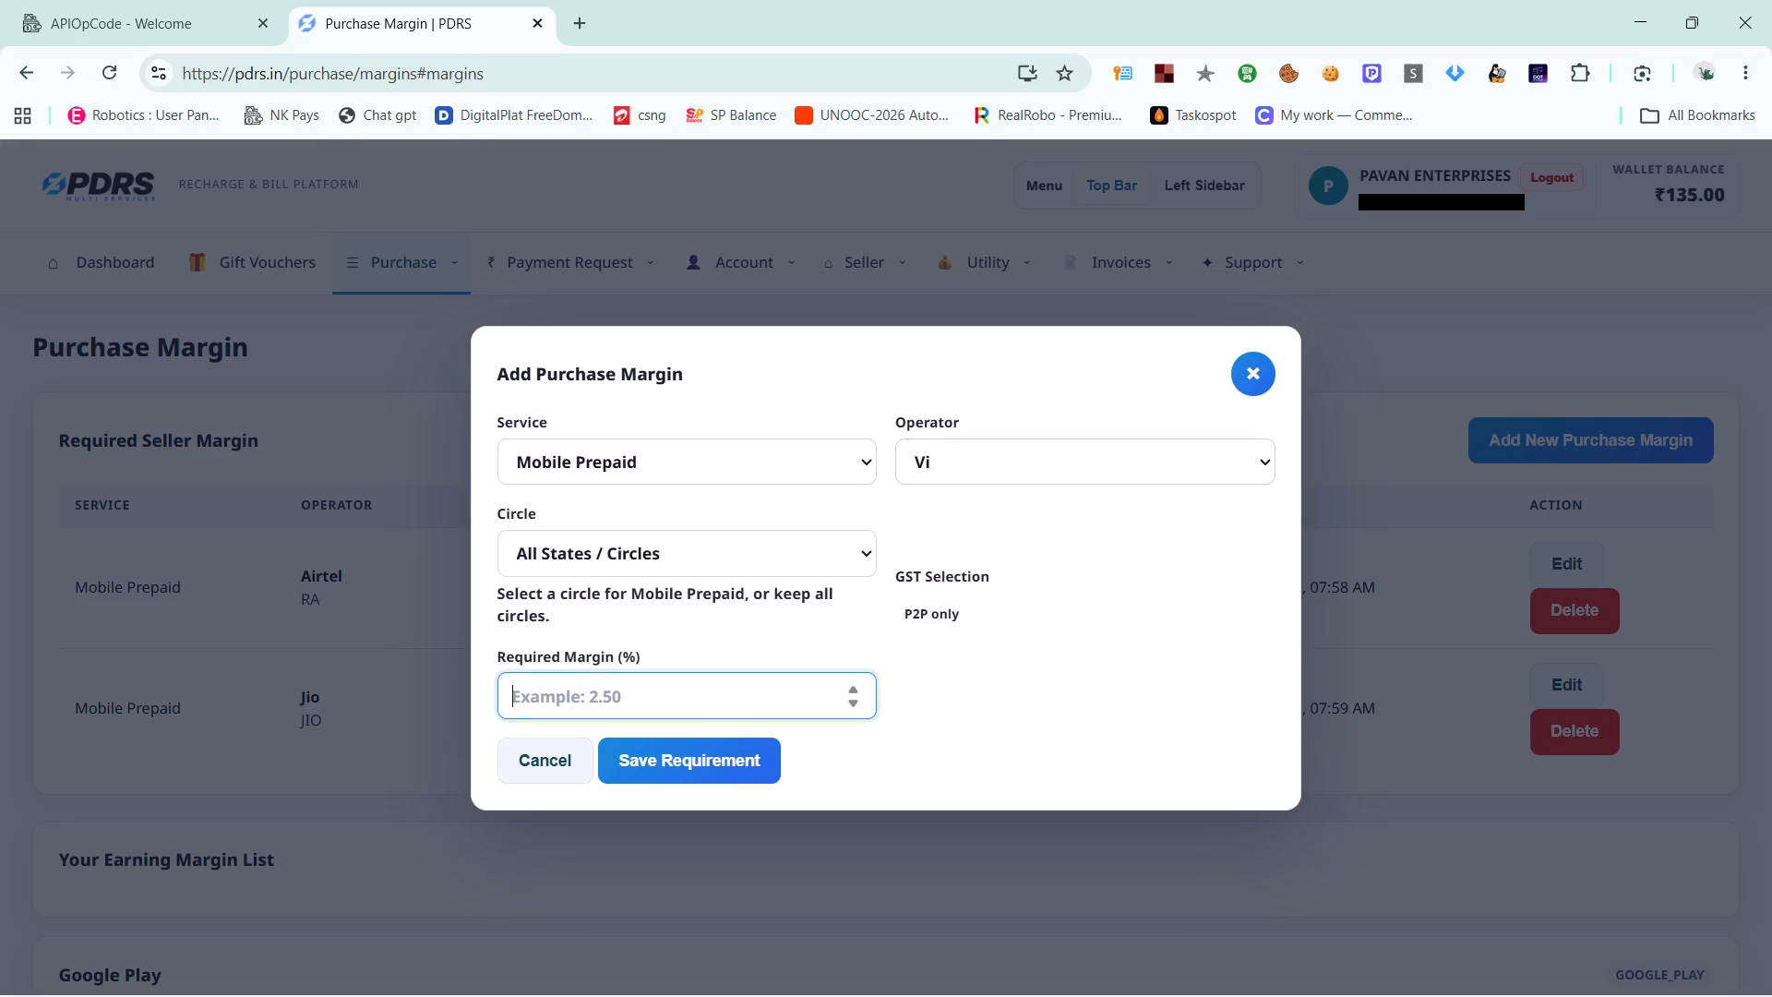
key(1)
click(680, 763)
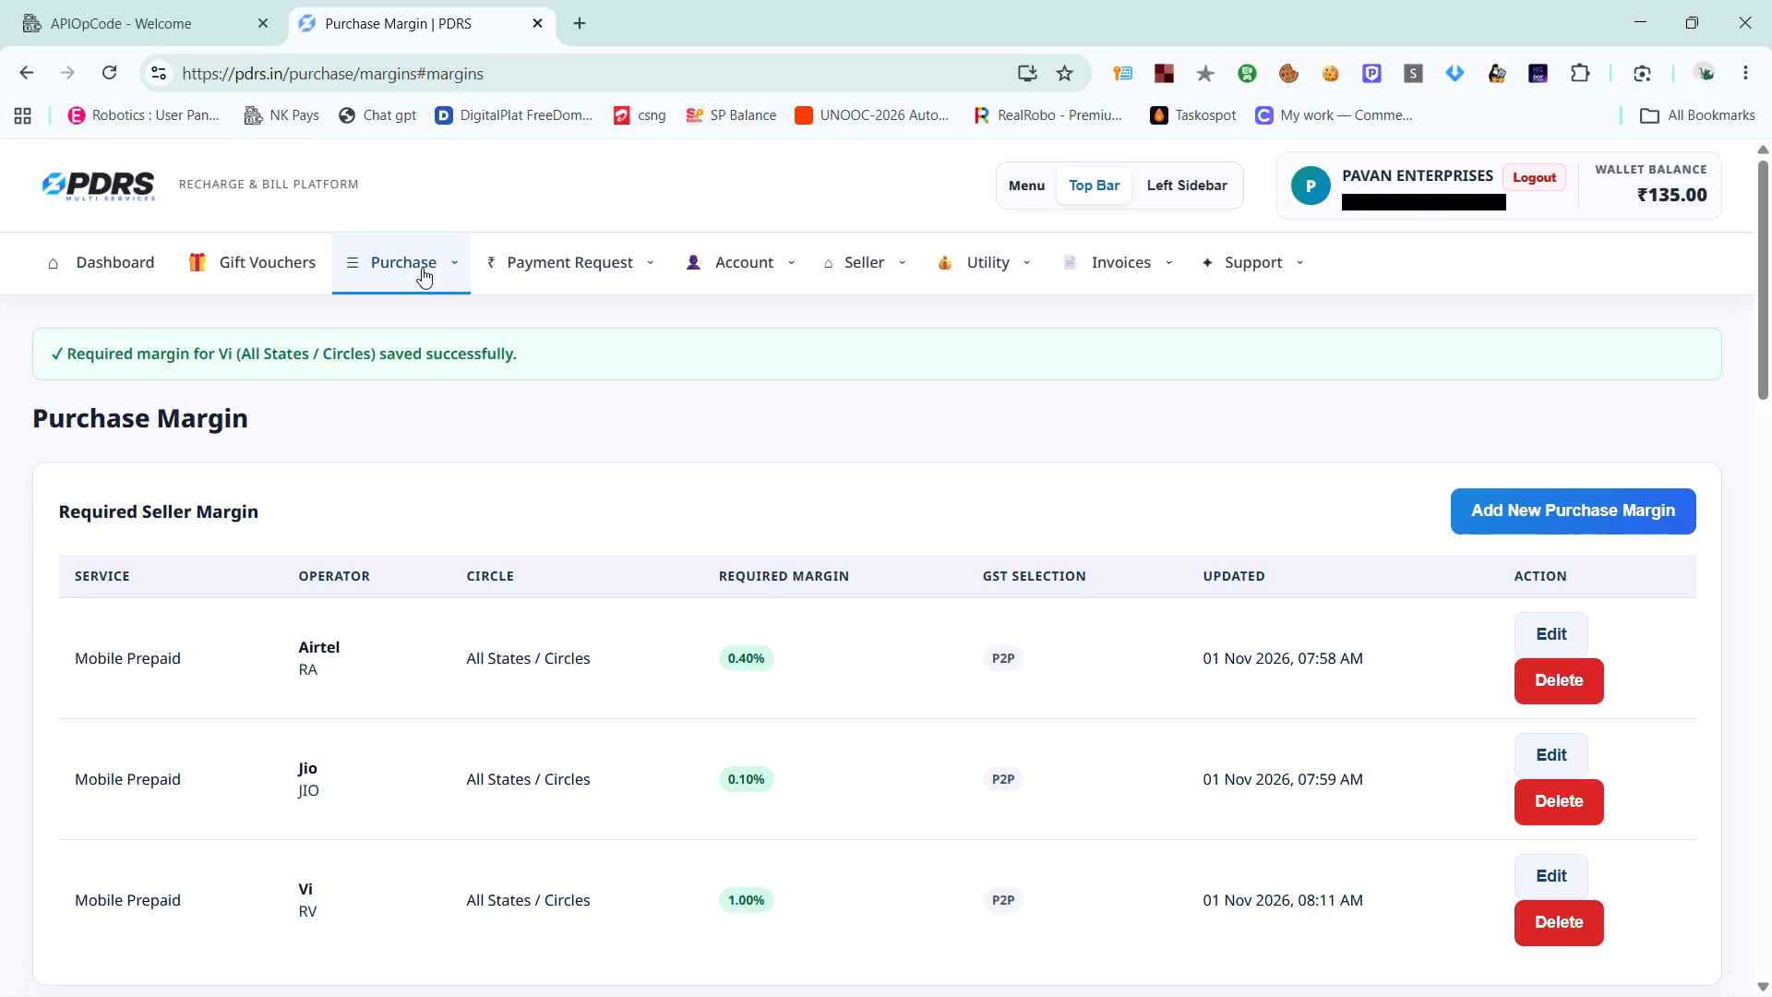
Switch to the Ansh Multiservices site and open its live transactions display.
click(183, 30)
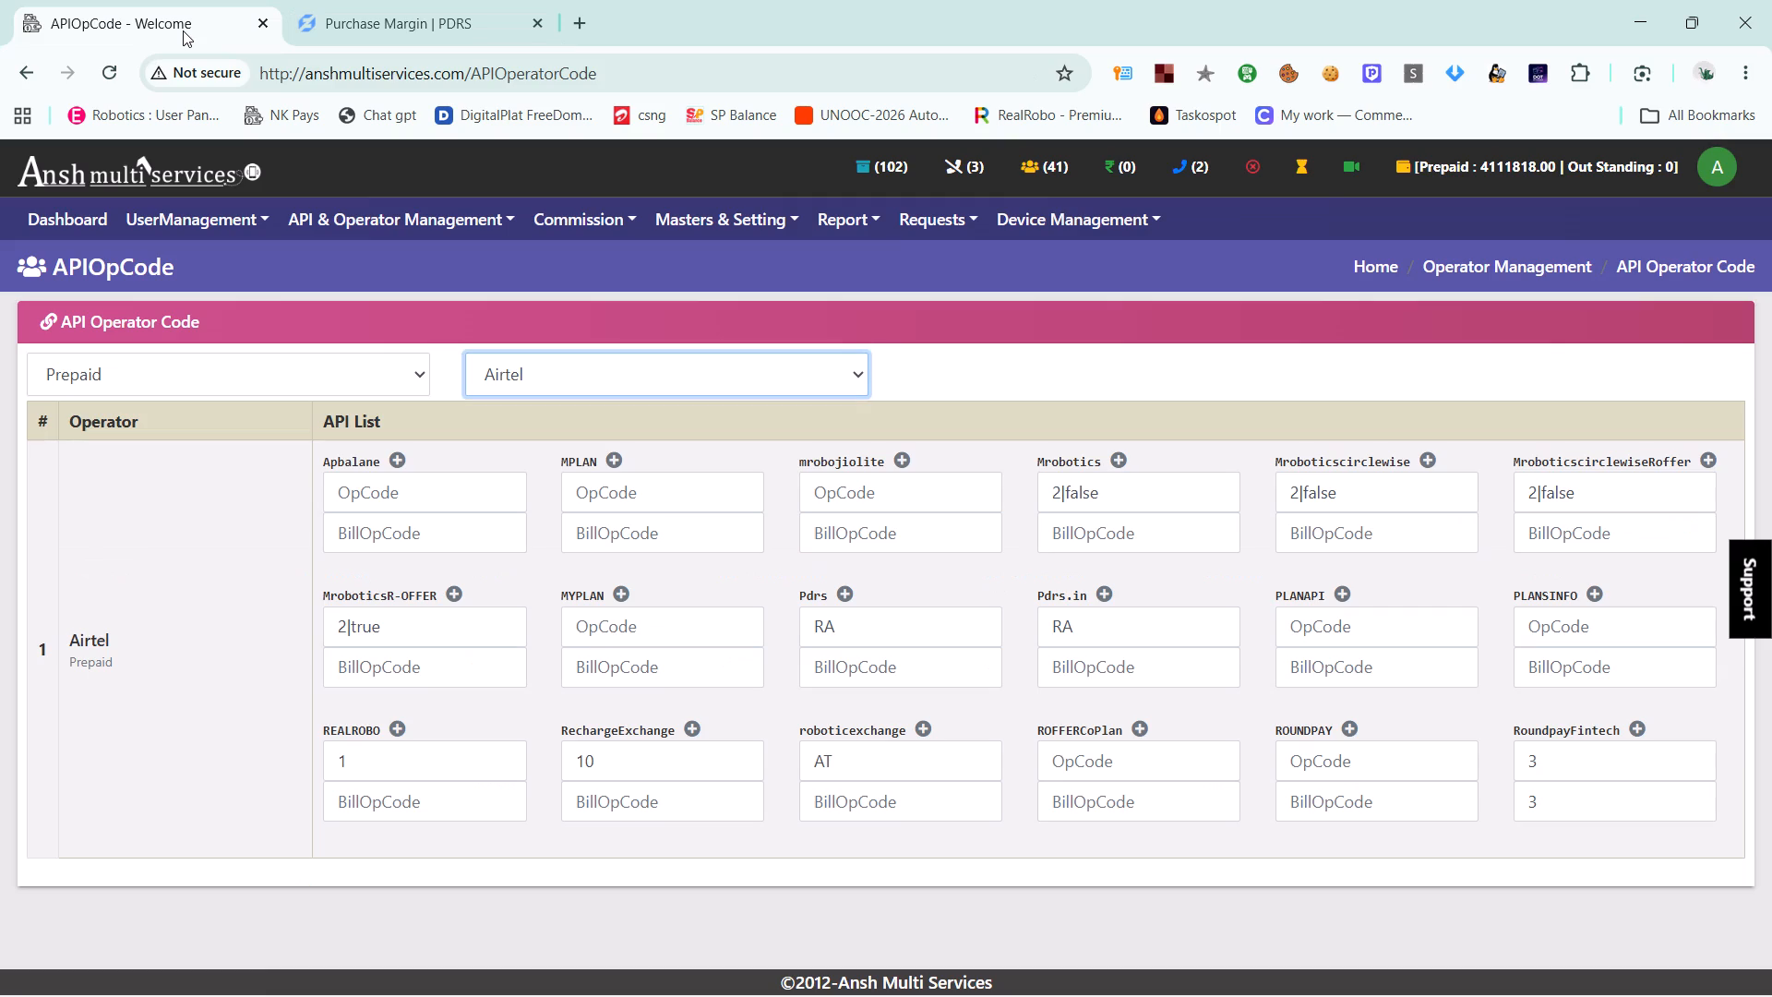
click(1354, 163)
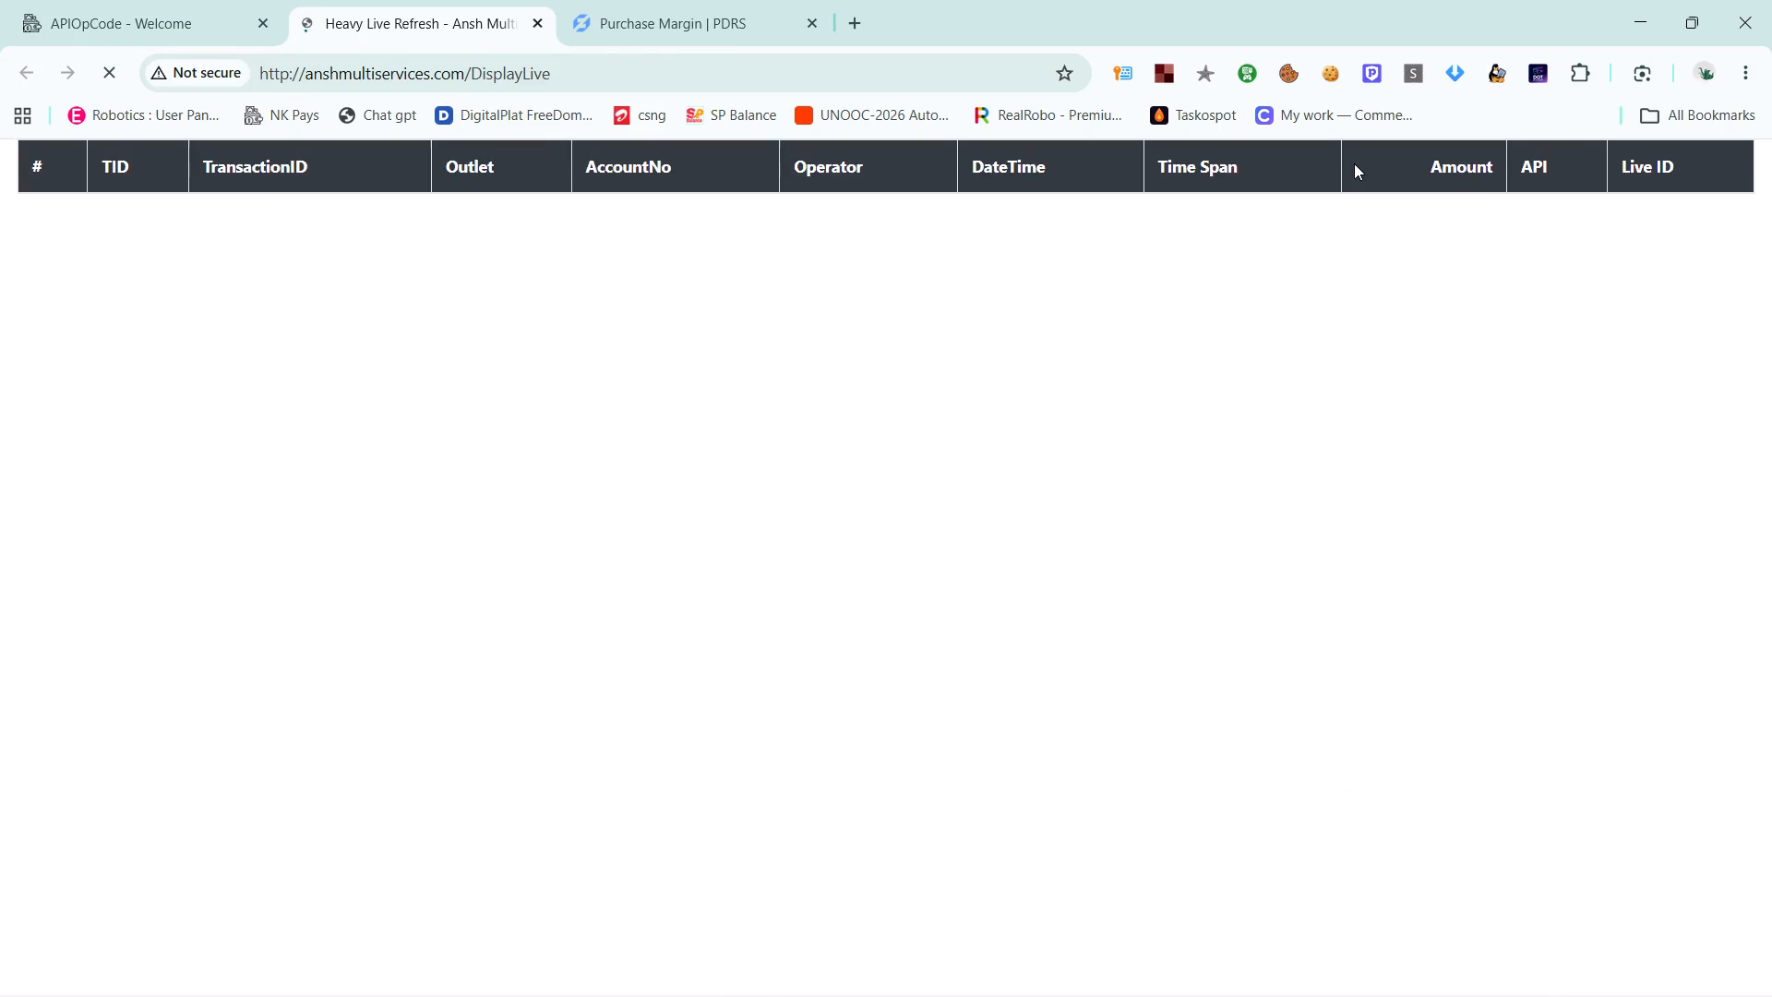
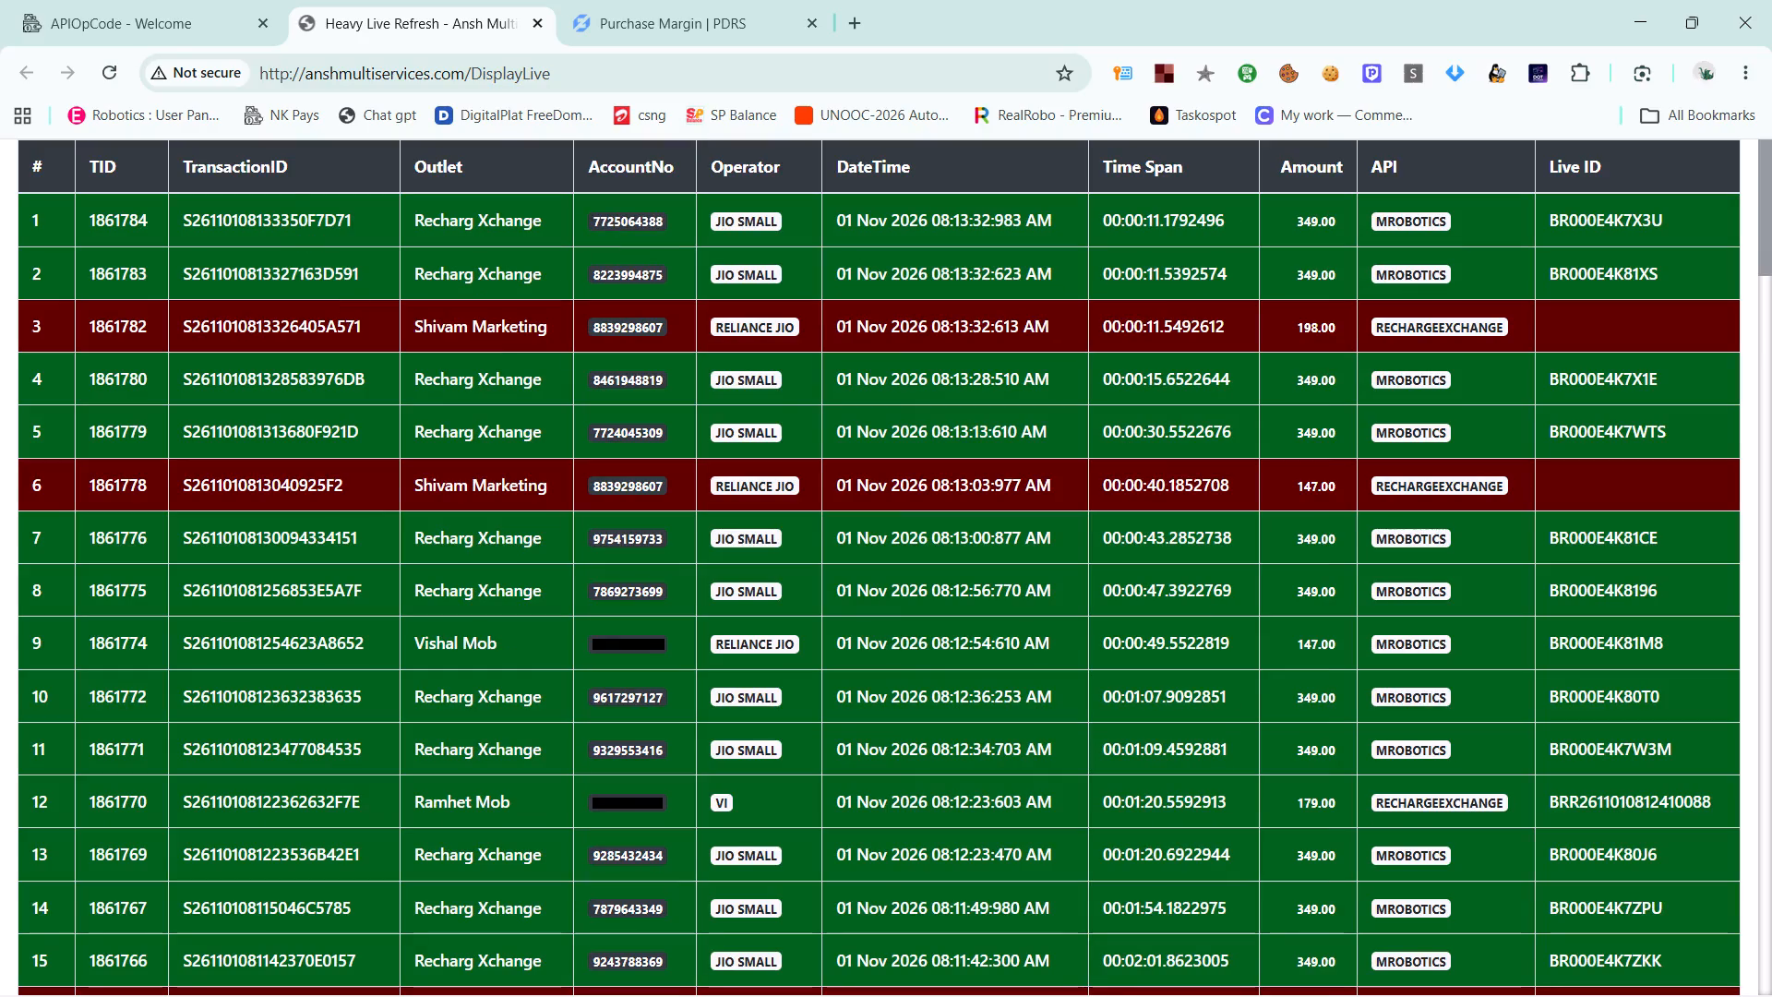
Leave the live display and open the Transaction History report from the Ansh Multiservices admin dashboard.
click(155, 19)
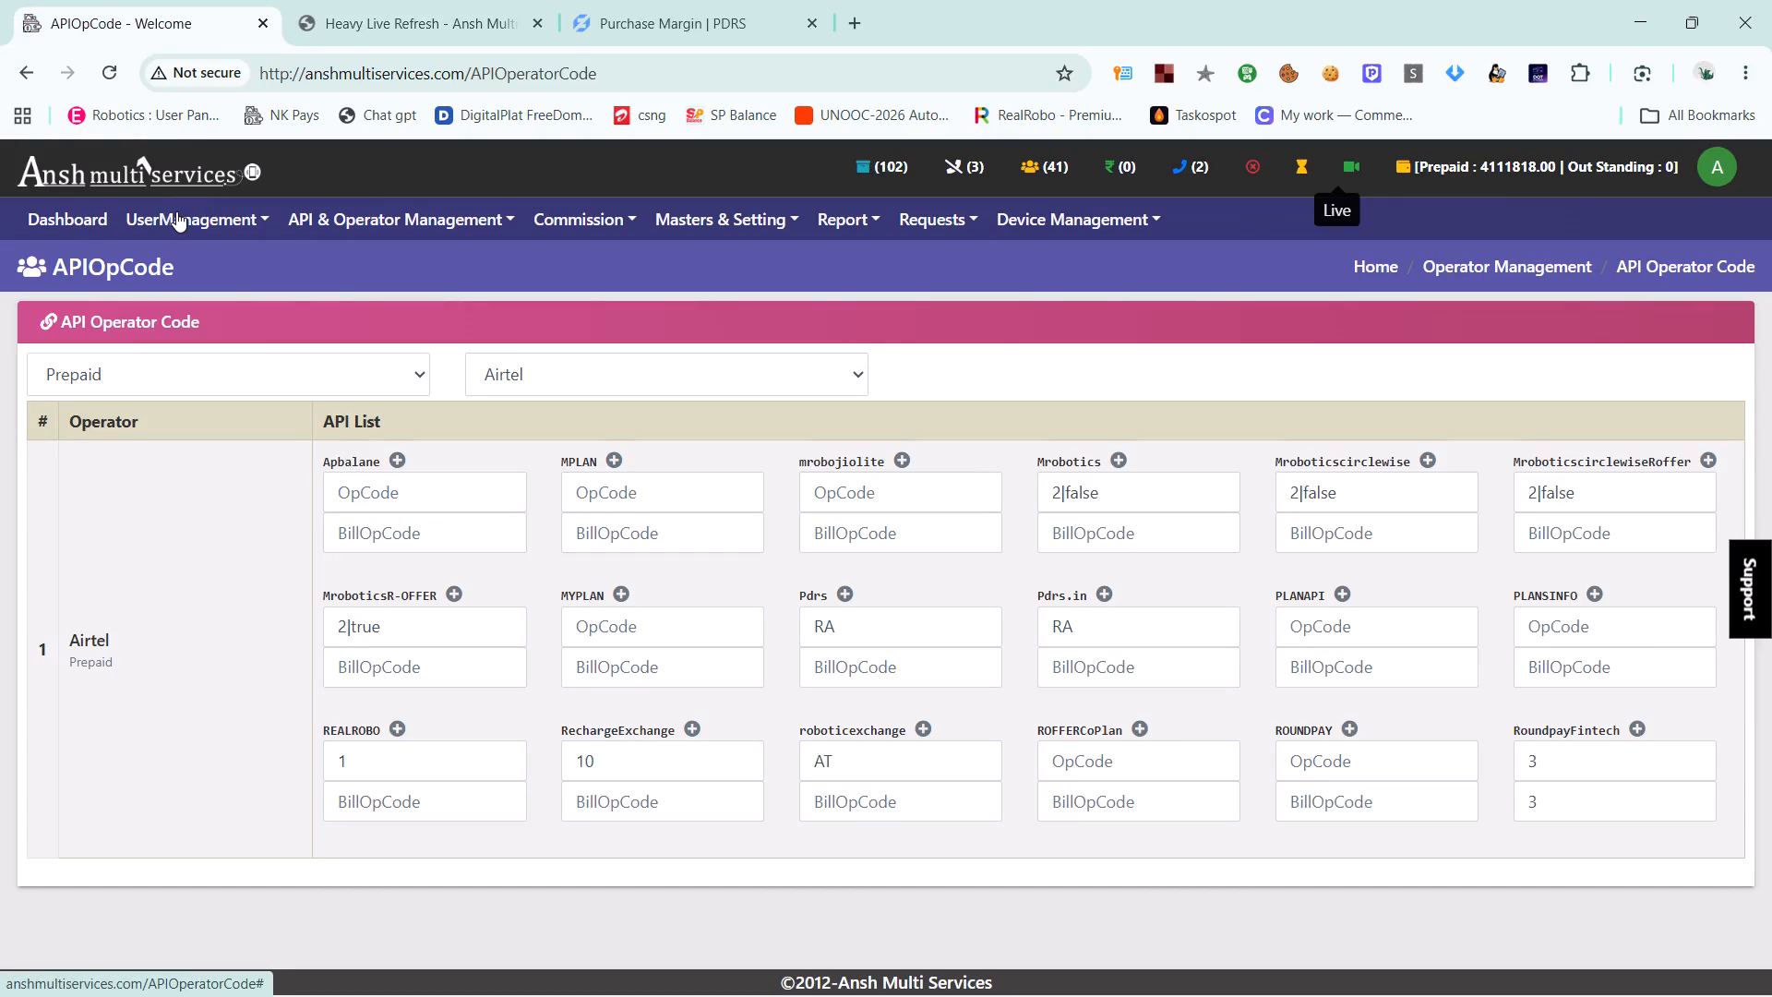
click(76, 212)
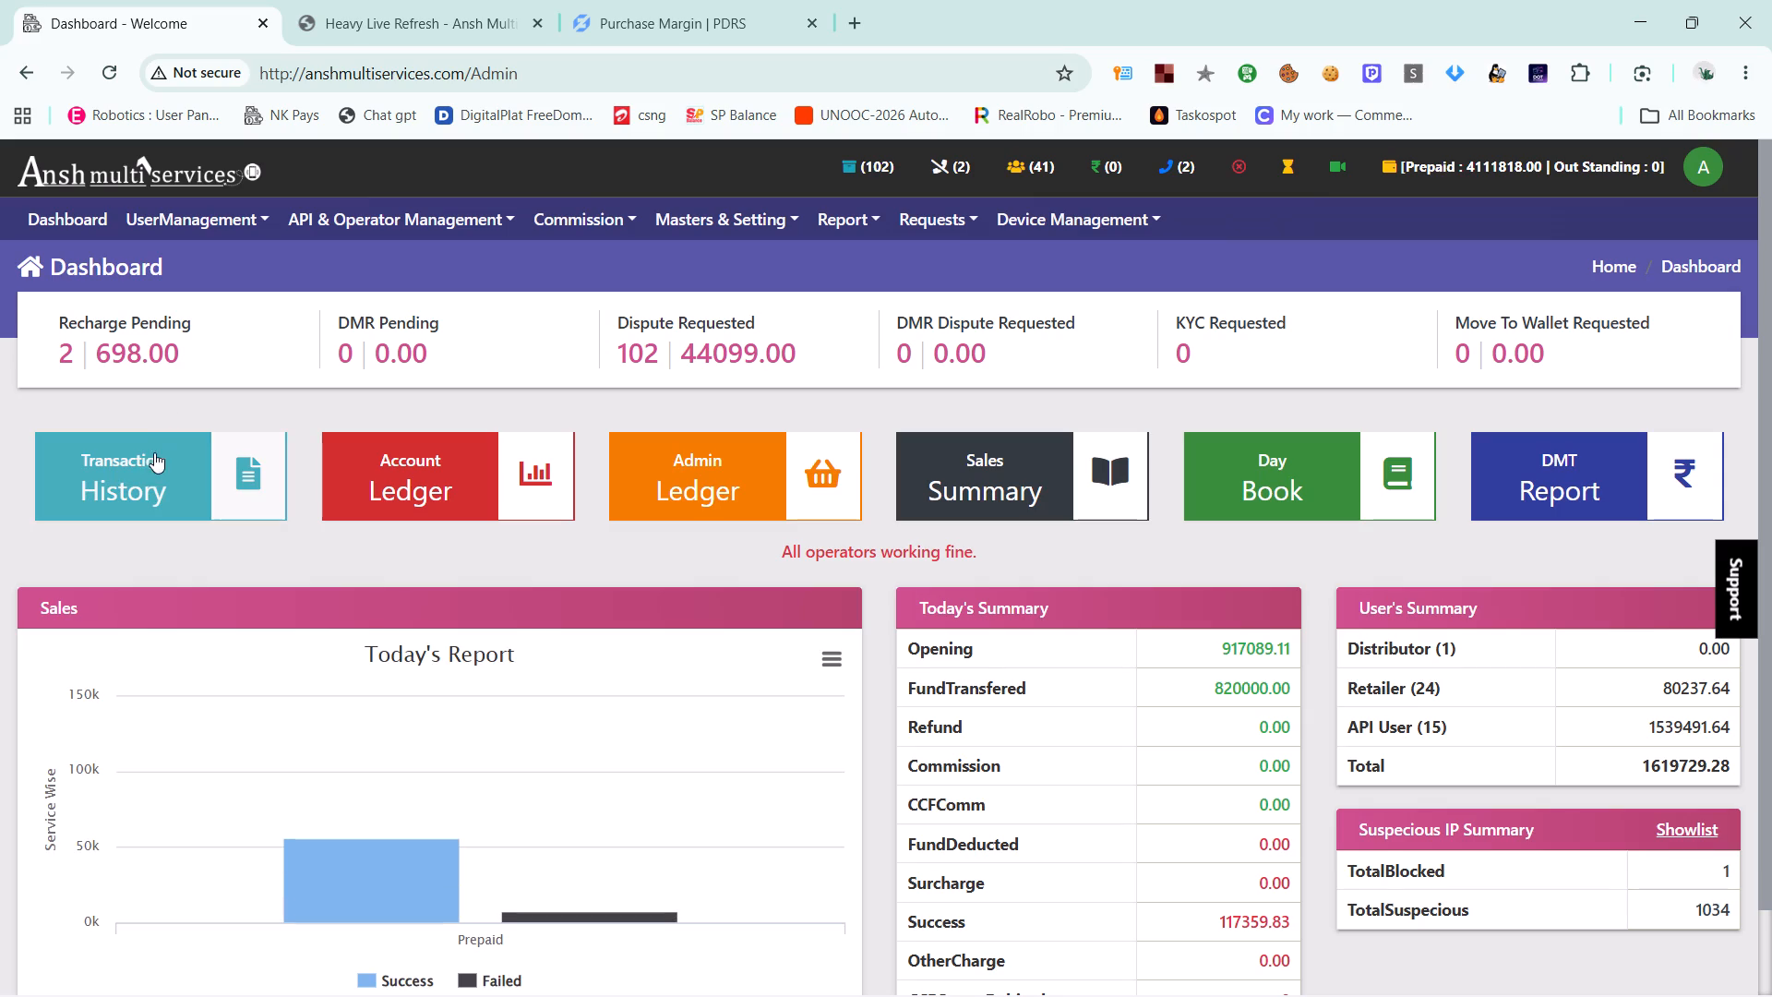
click(143, 463)
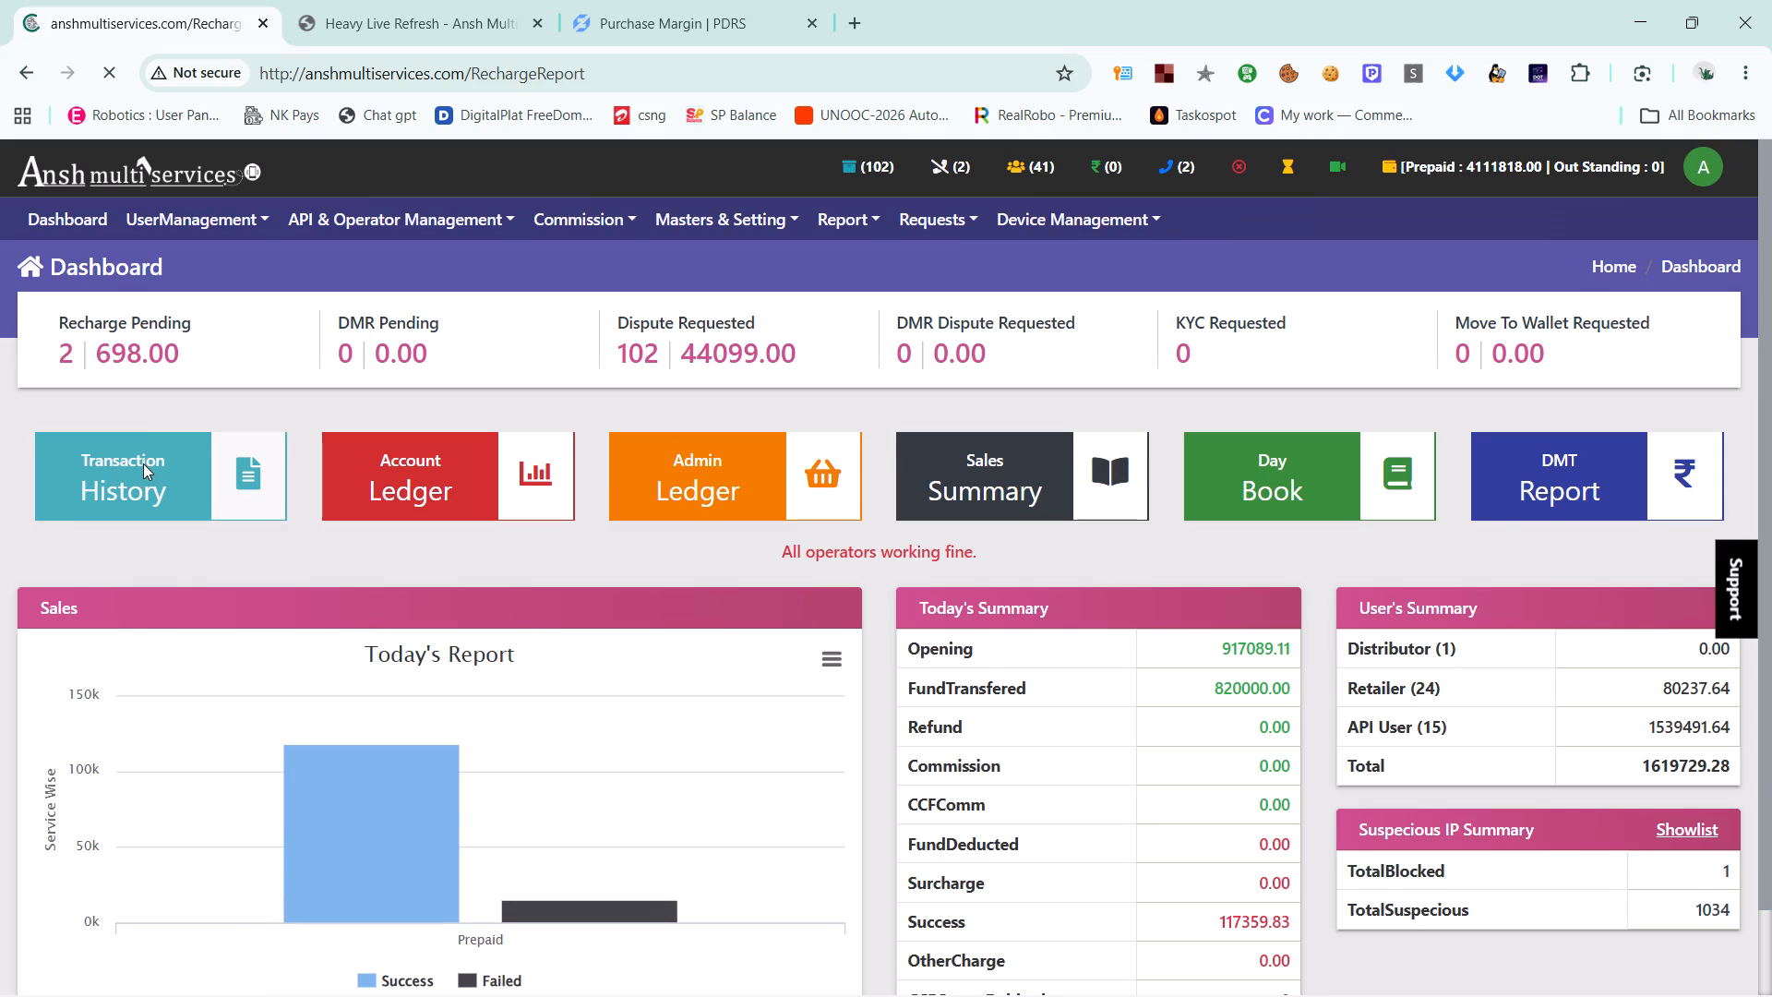
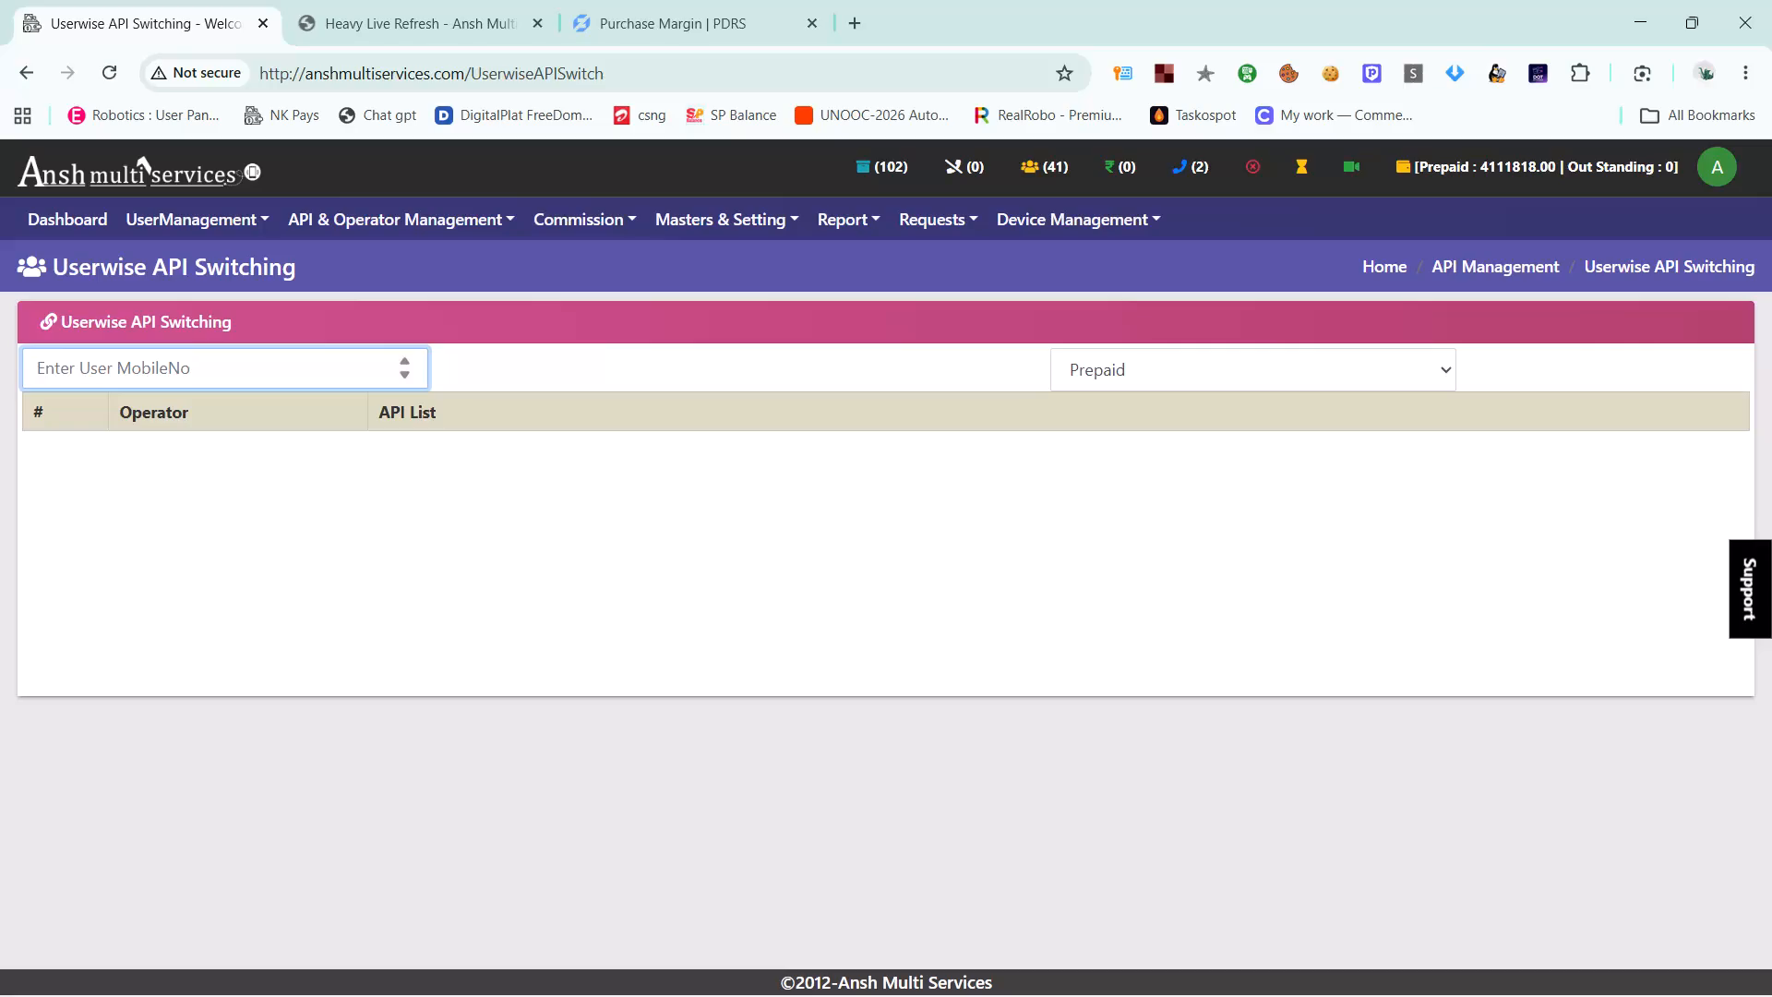
Load the Vishal Mob outlet by its user mobile number and enable IsBlockAPISwitching and IsBlockBackupAPI for it.
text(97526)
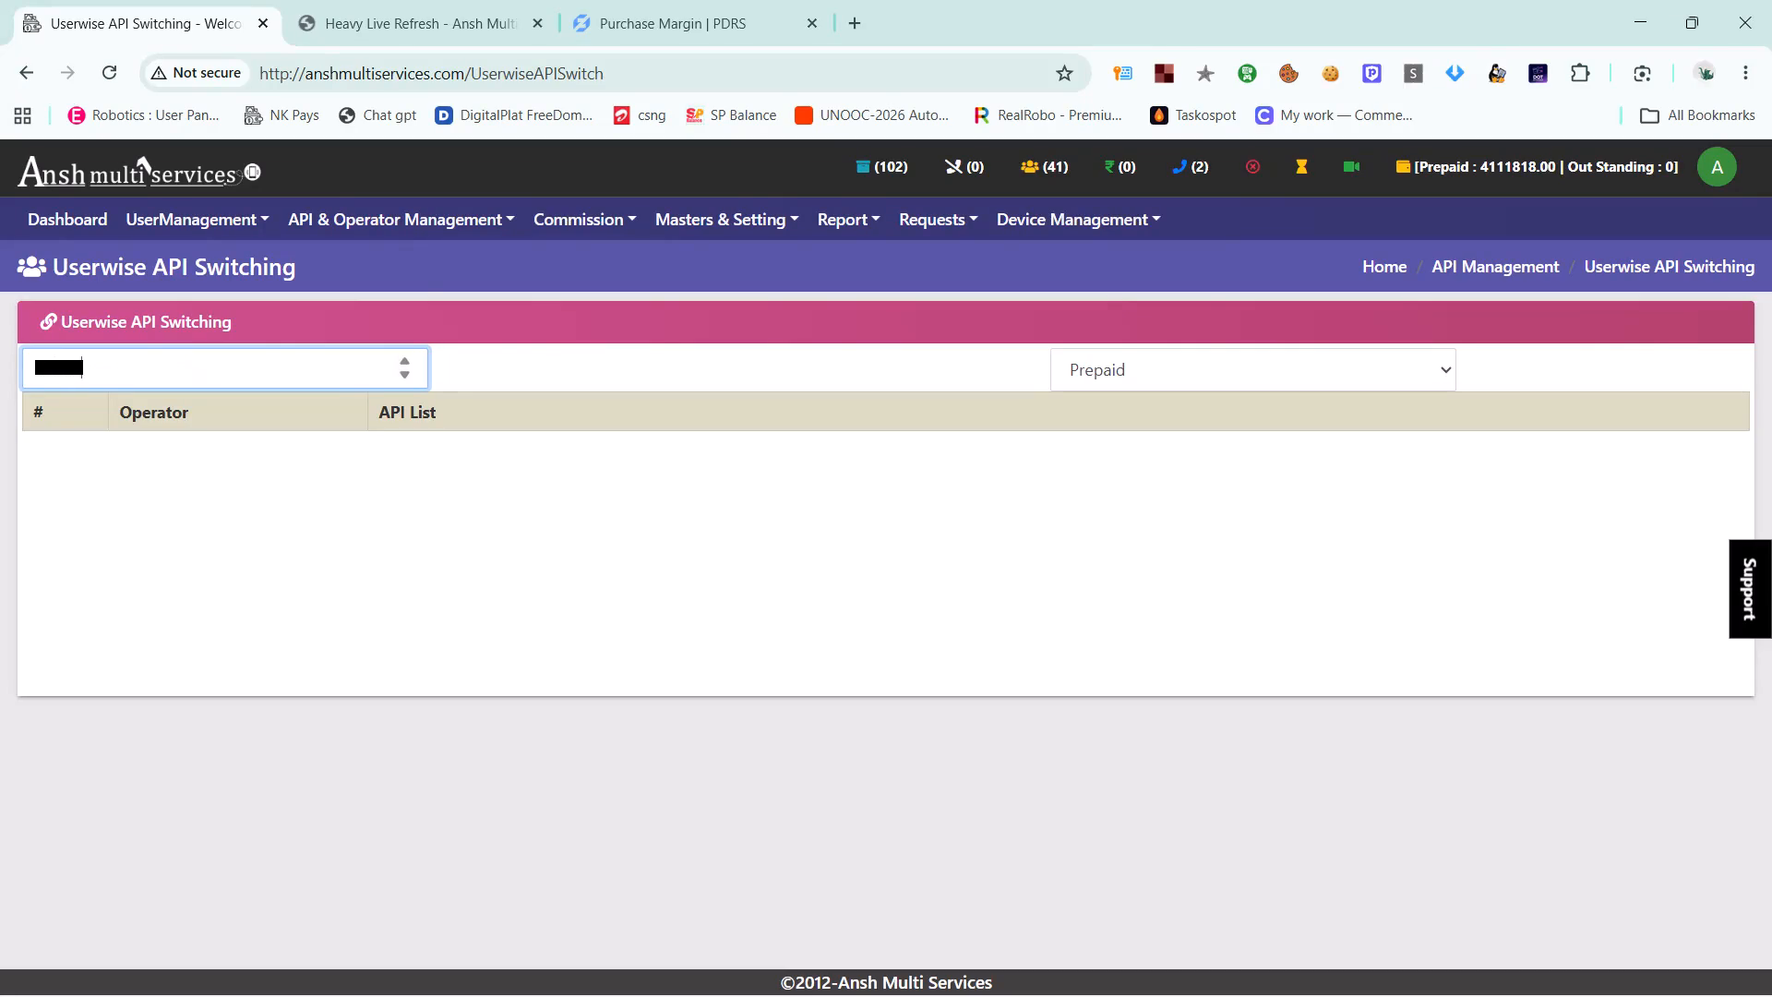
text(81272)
click(543, 344)
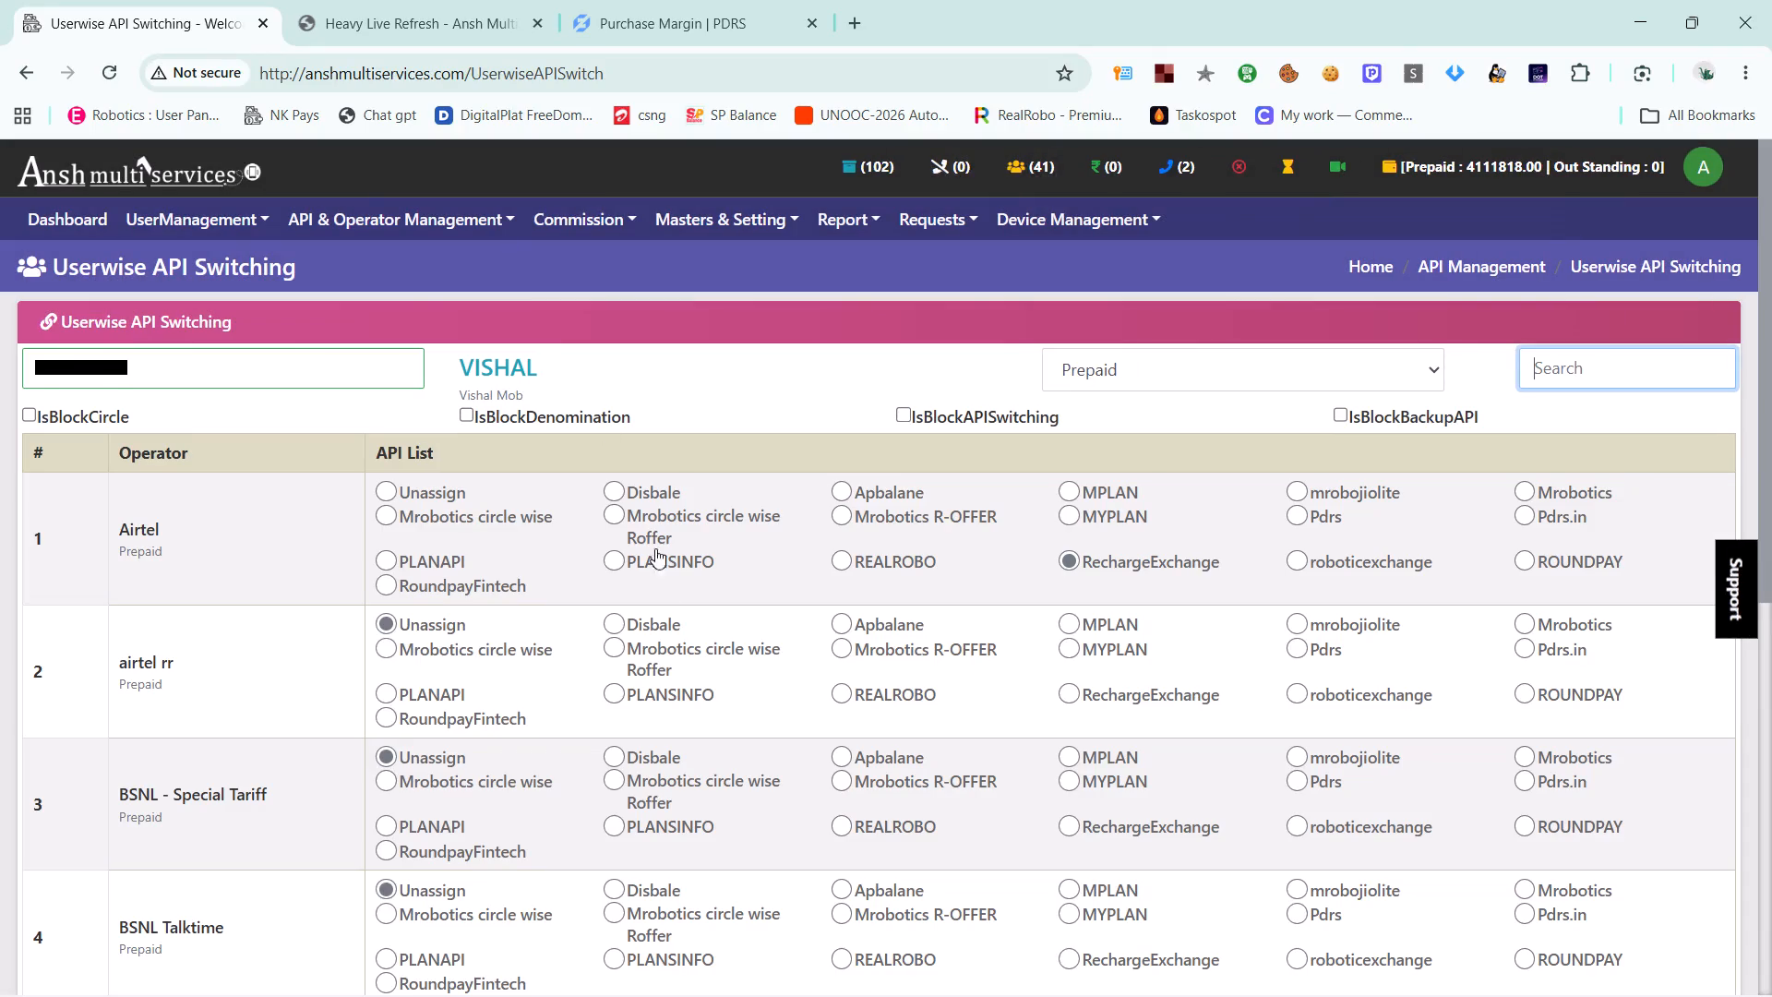
click(902, 414)
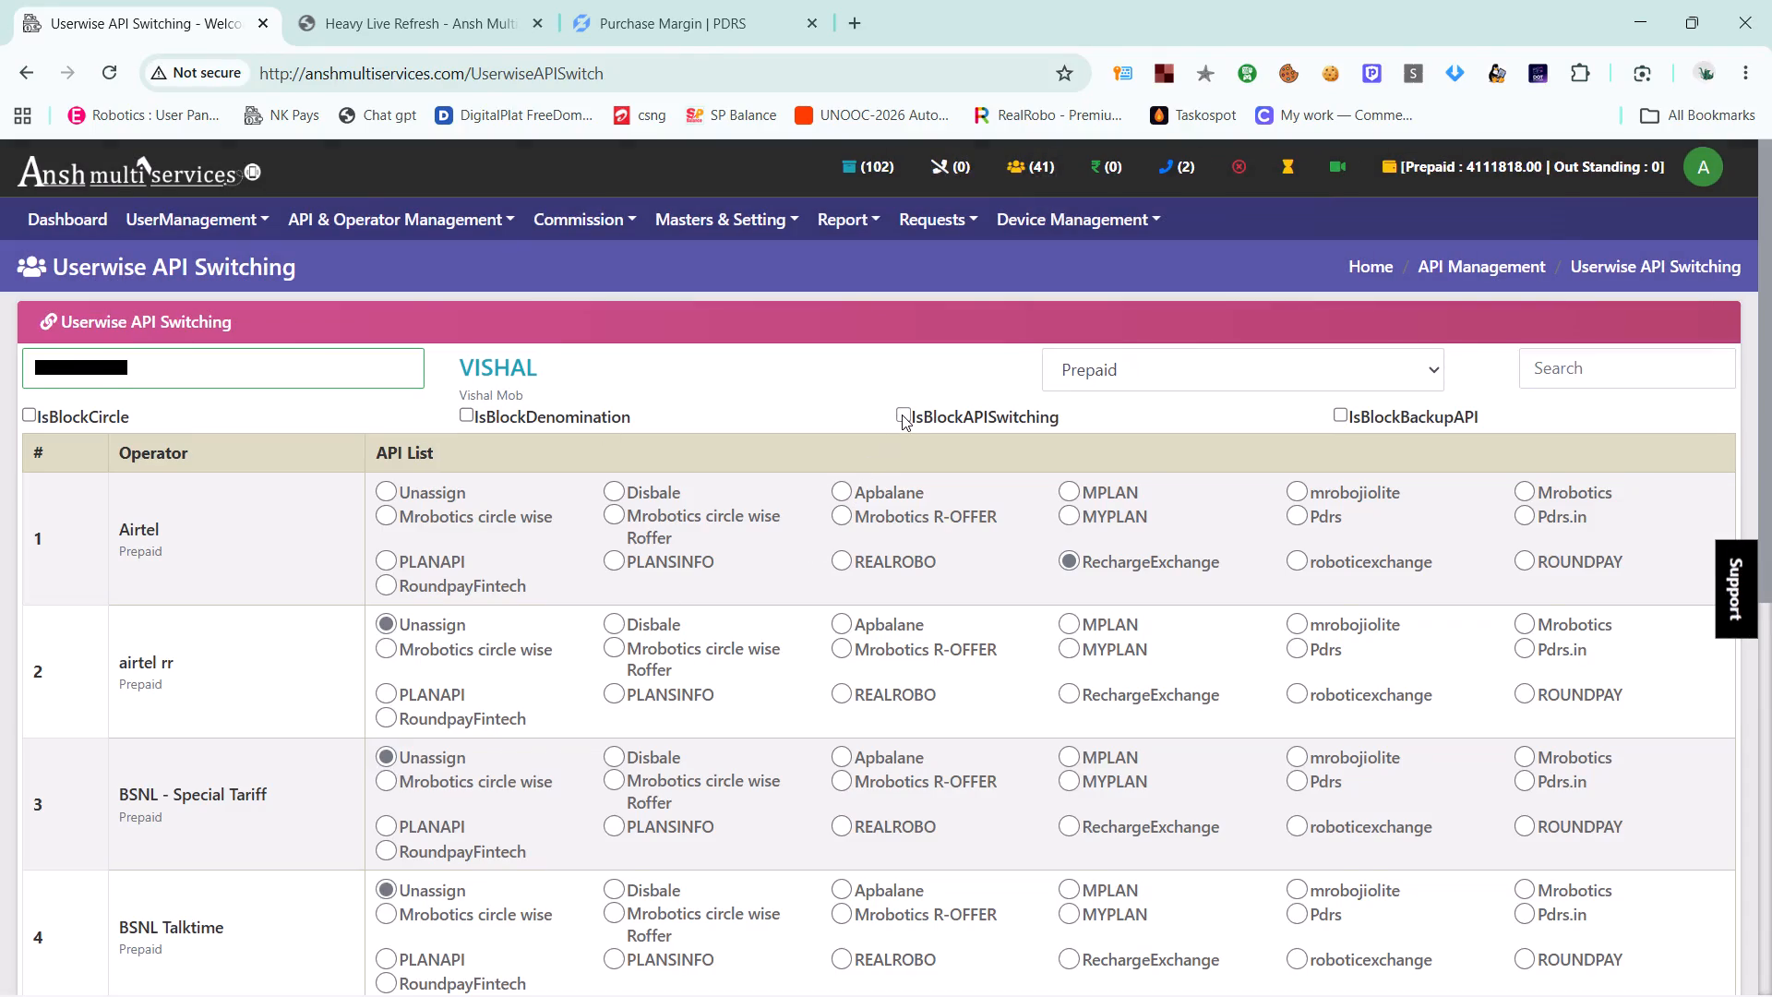
click(1338, 419)
scroll(1124, 614, down, 3)
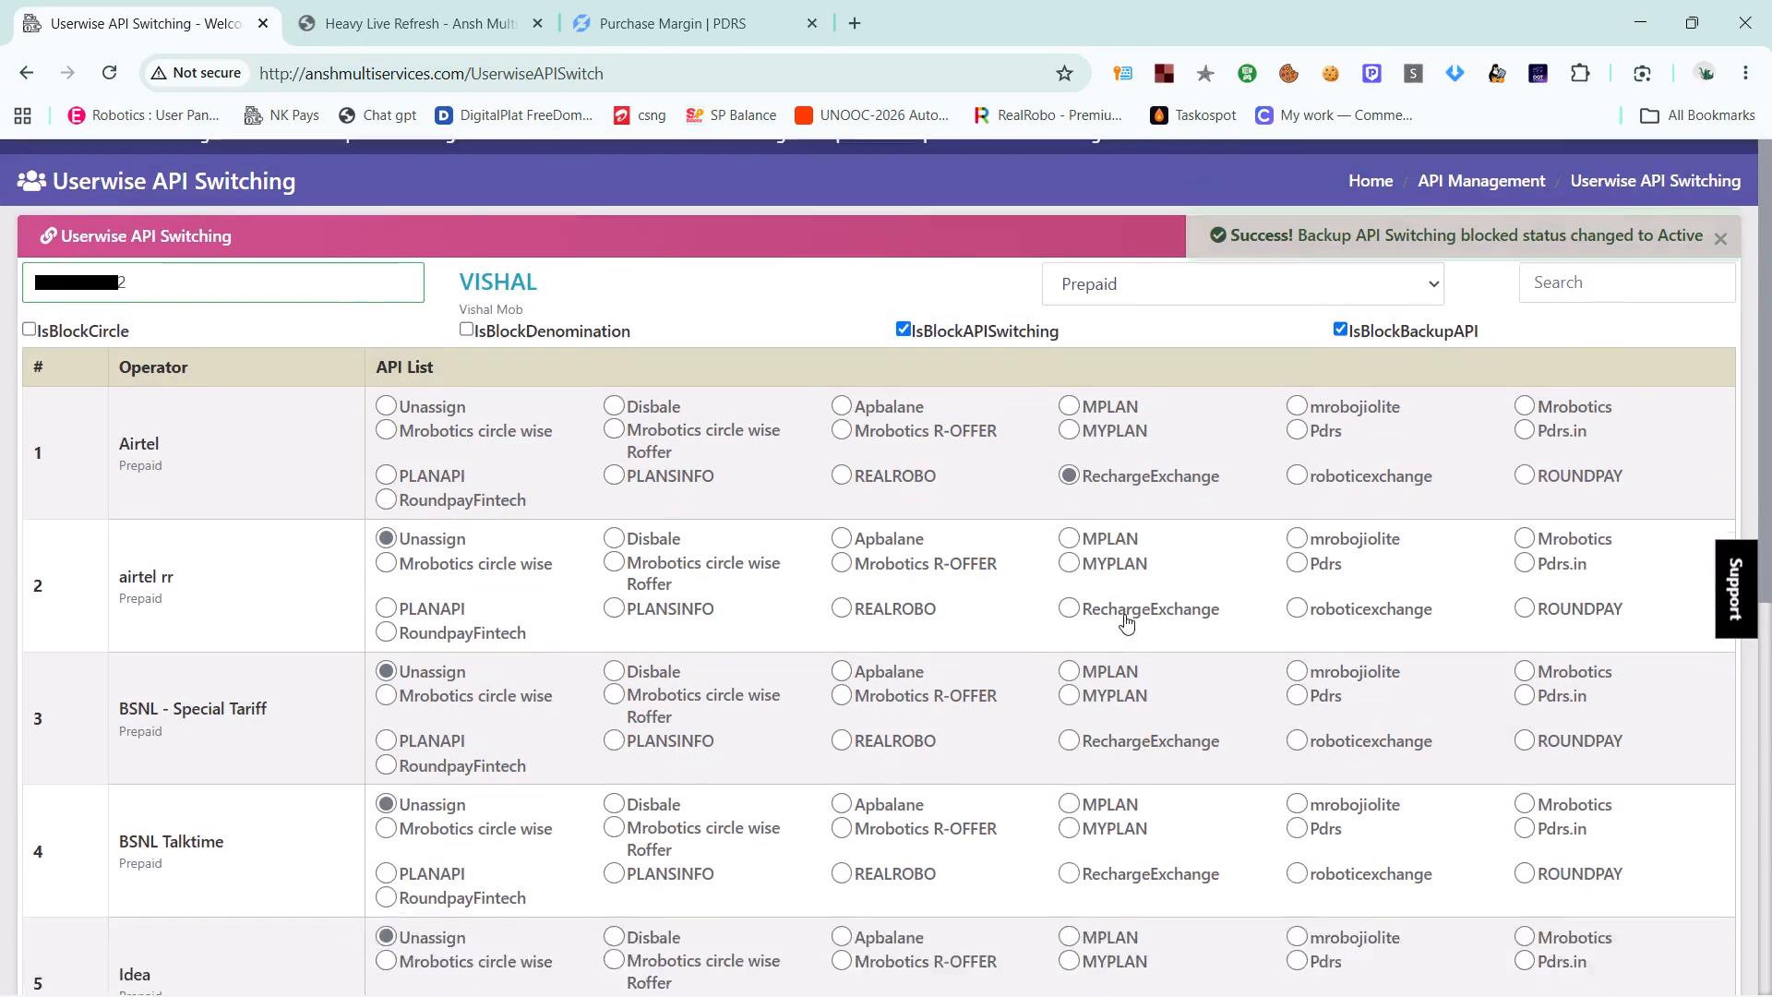
scroll(1124, 614, down, 2)
scroll(1124, 614, up, 3)
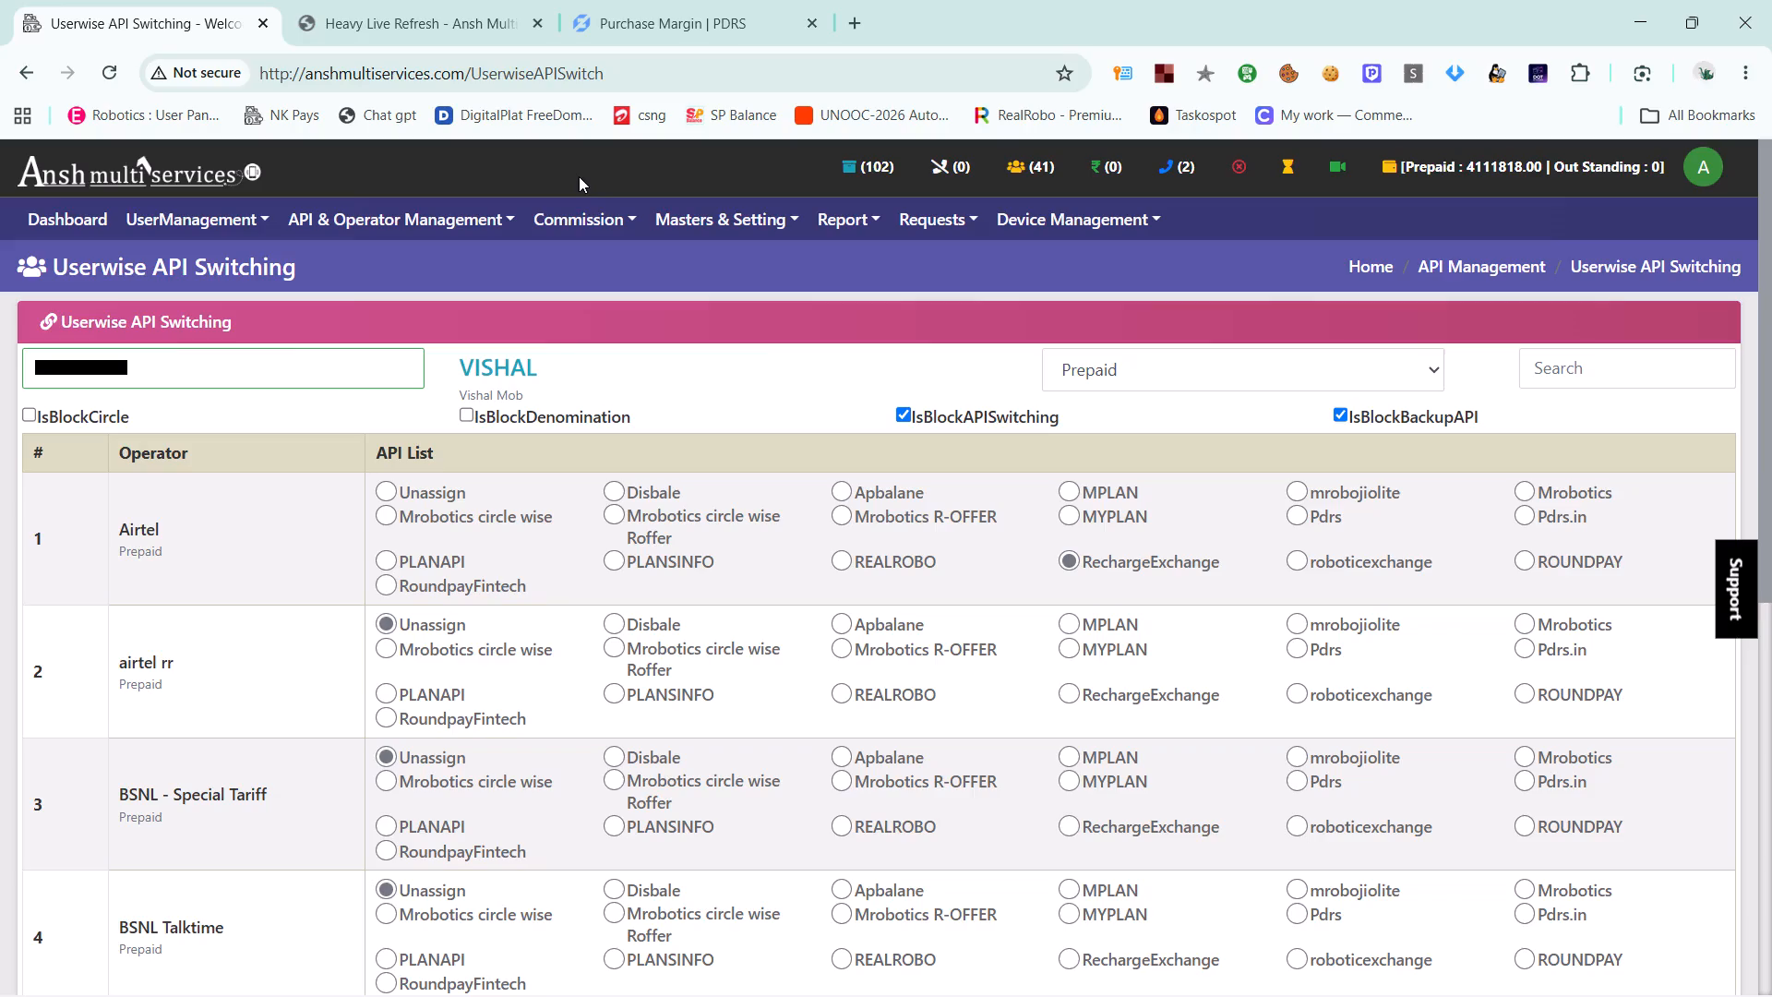
Examine the live transaction display, comparing outlets, operators, amounts and the APIs used for successful and failed recharges.
click(417, 17)
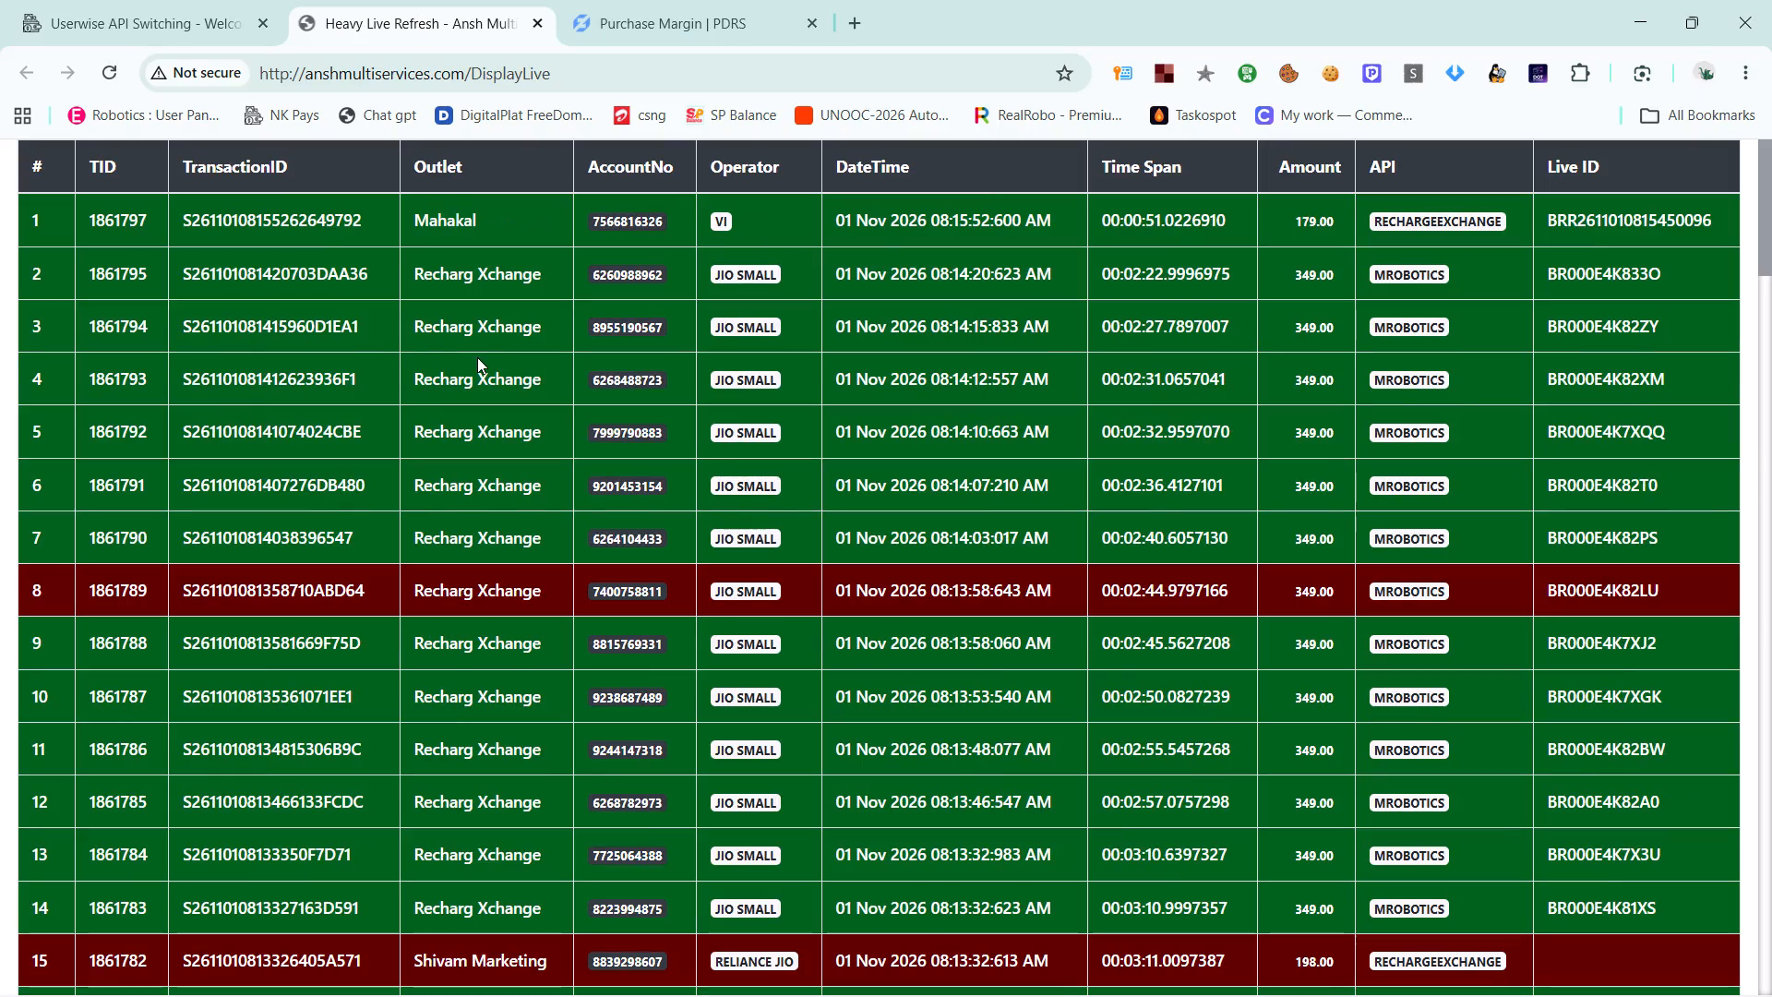
scroll(477, 357, up, 2)
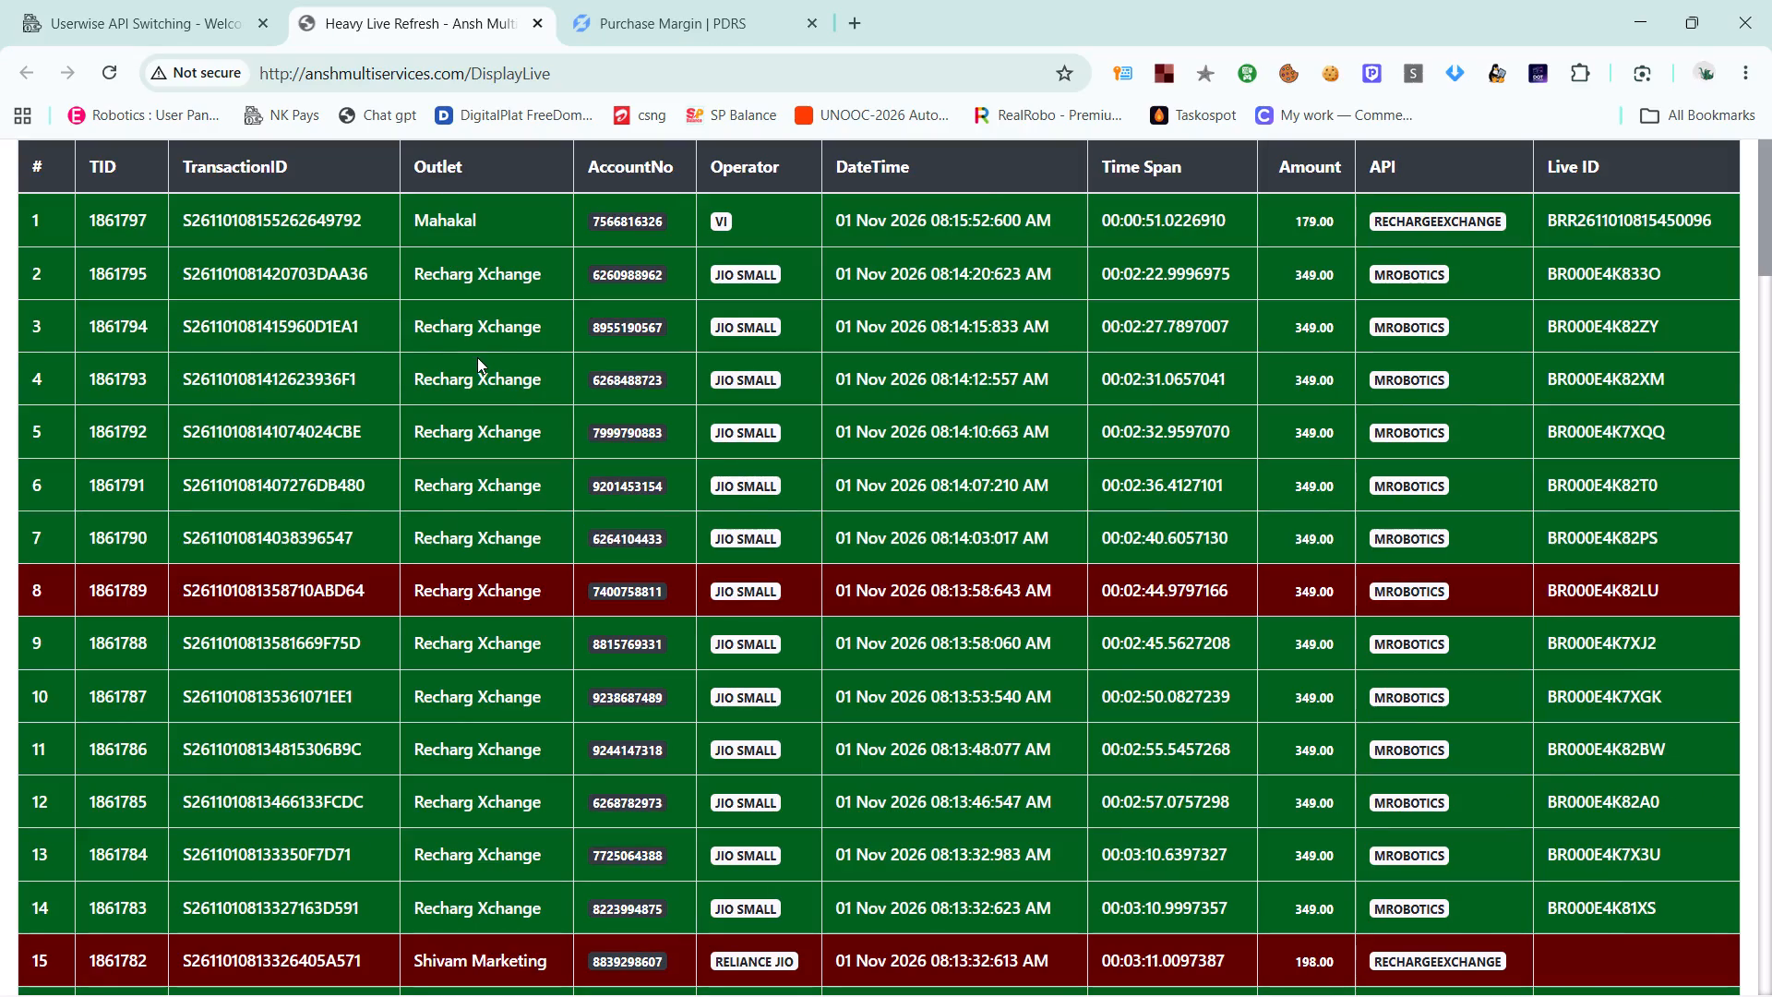
scroll(638, 543, down, 1)
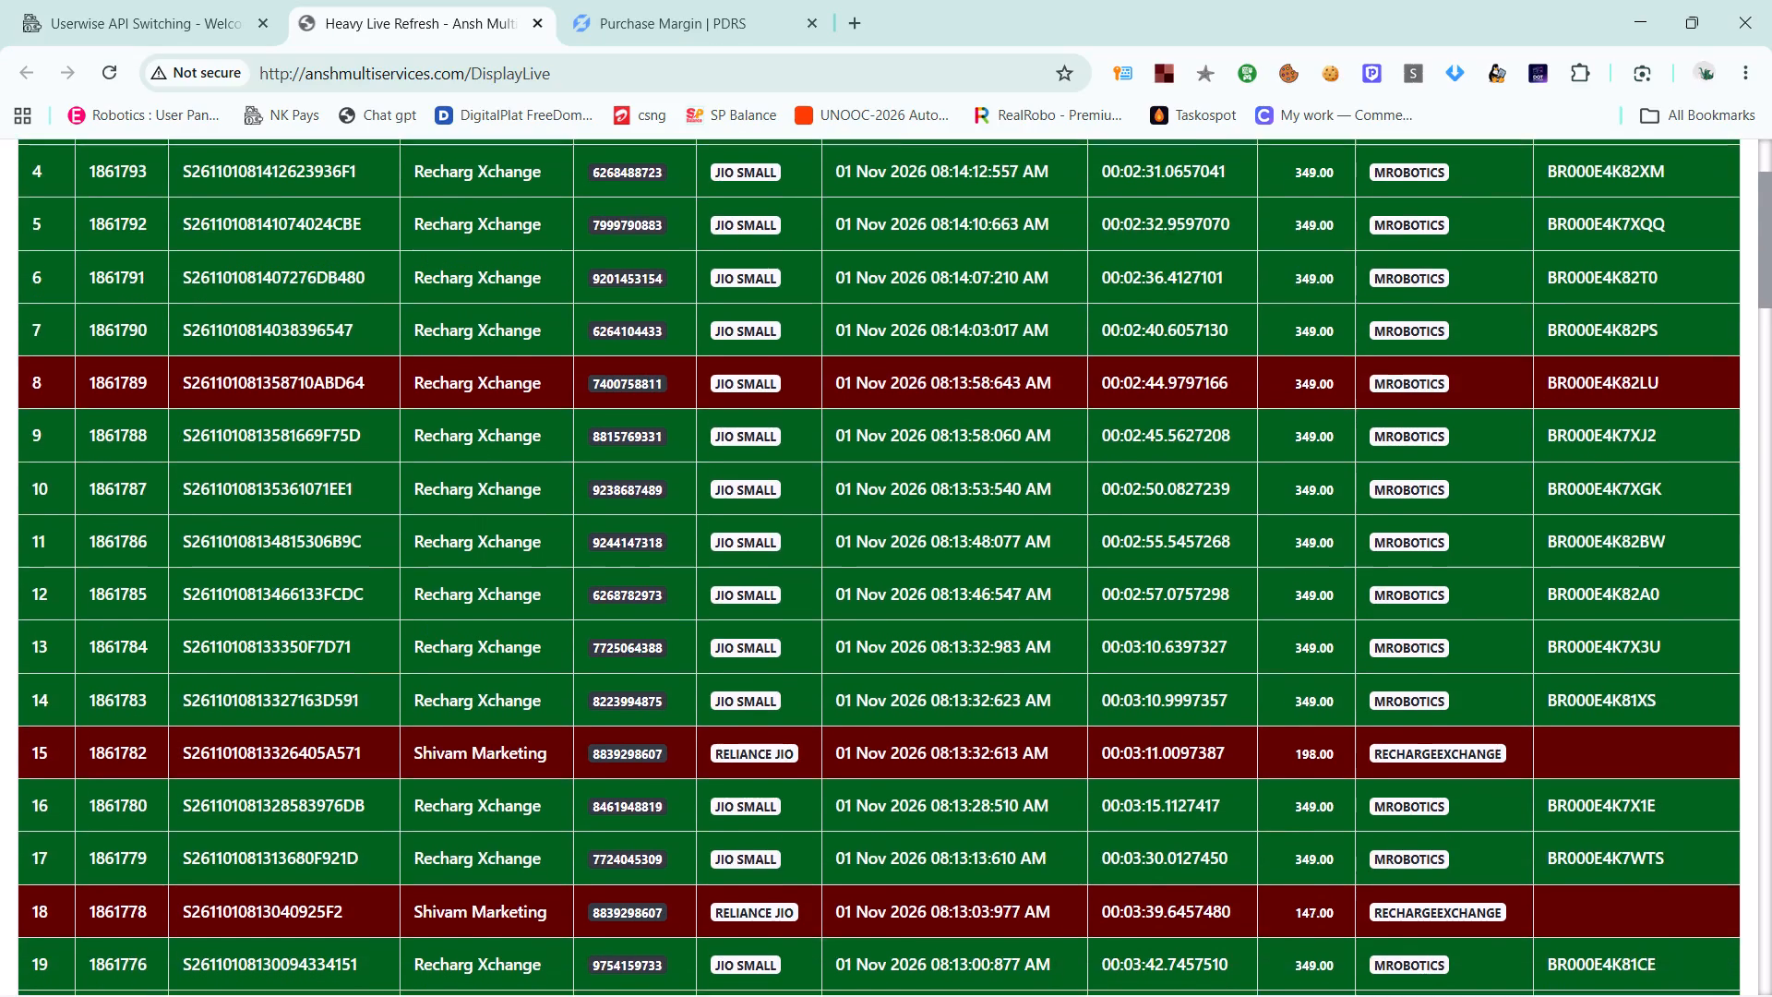
scroll(638, 543, down, 3)
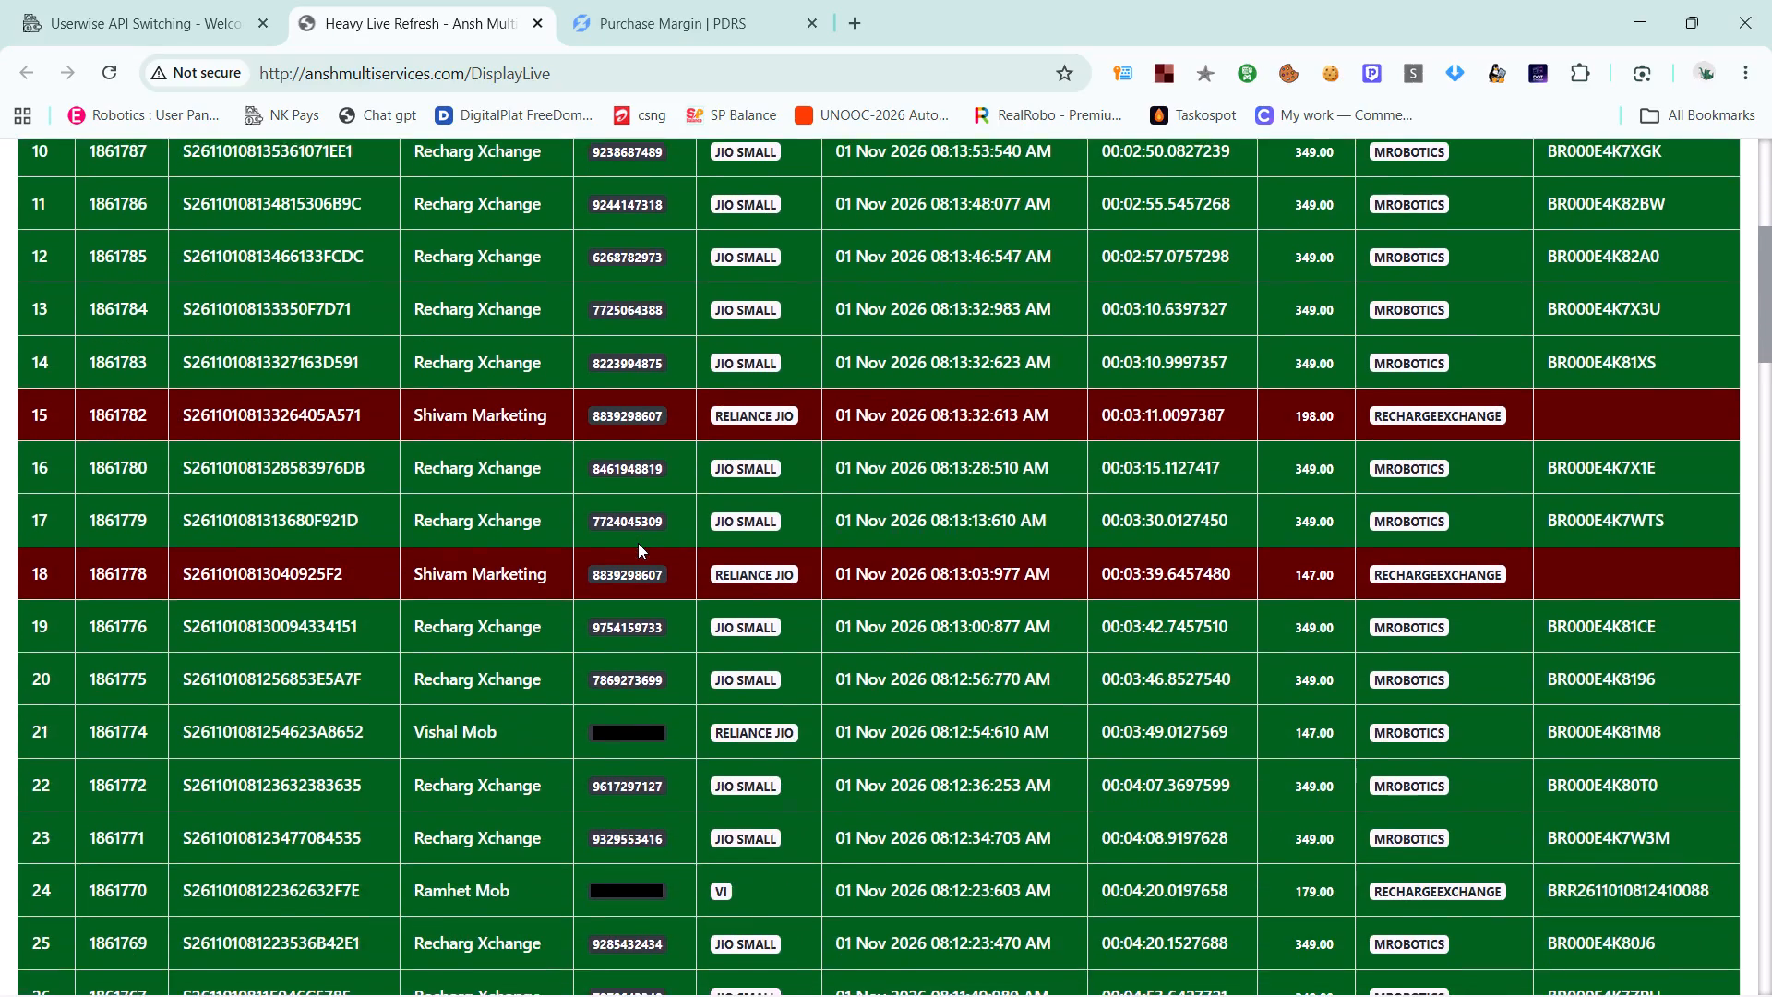
scroll(638, 543, up, 3)
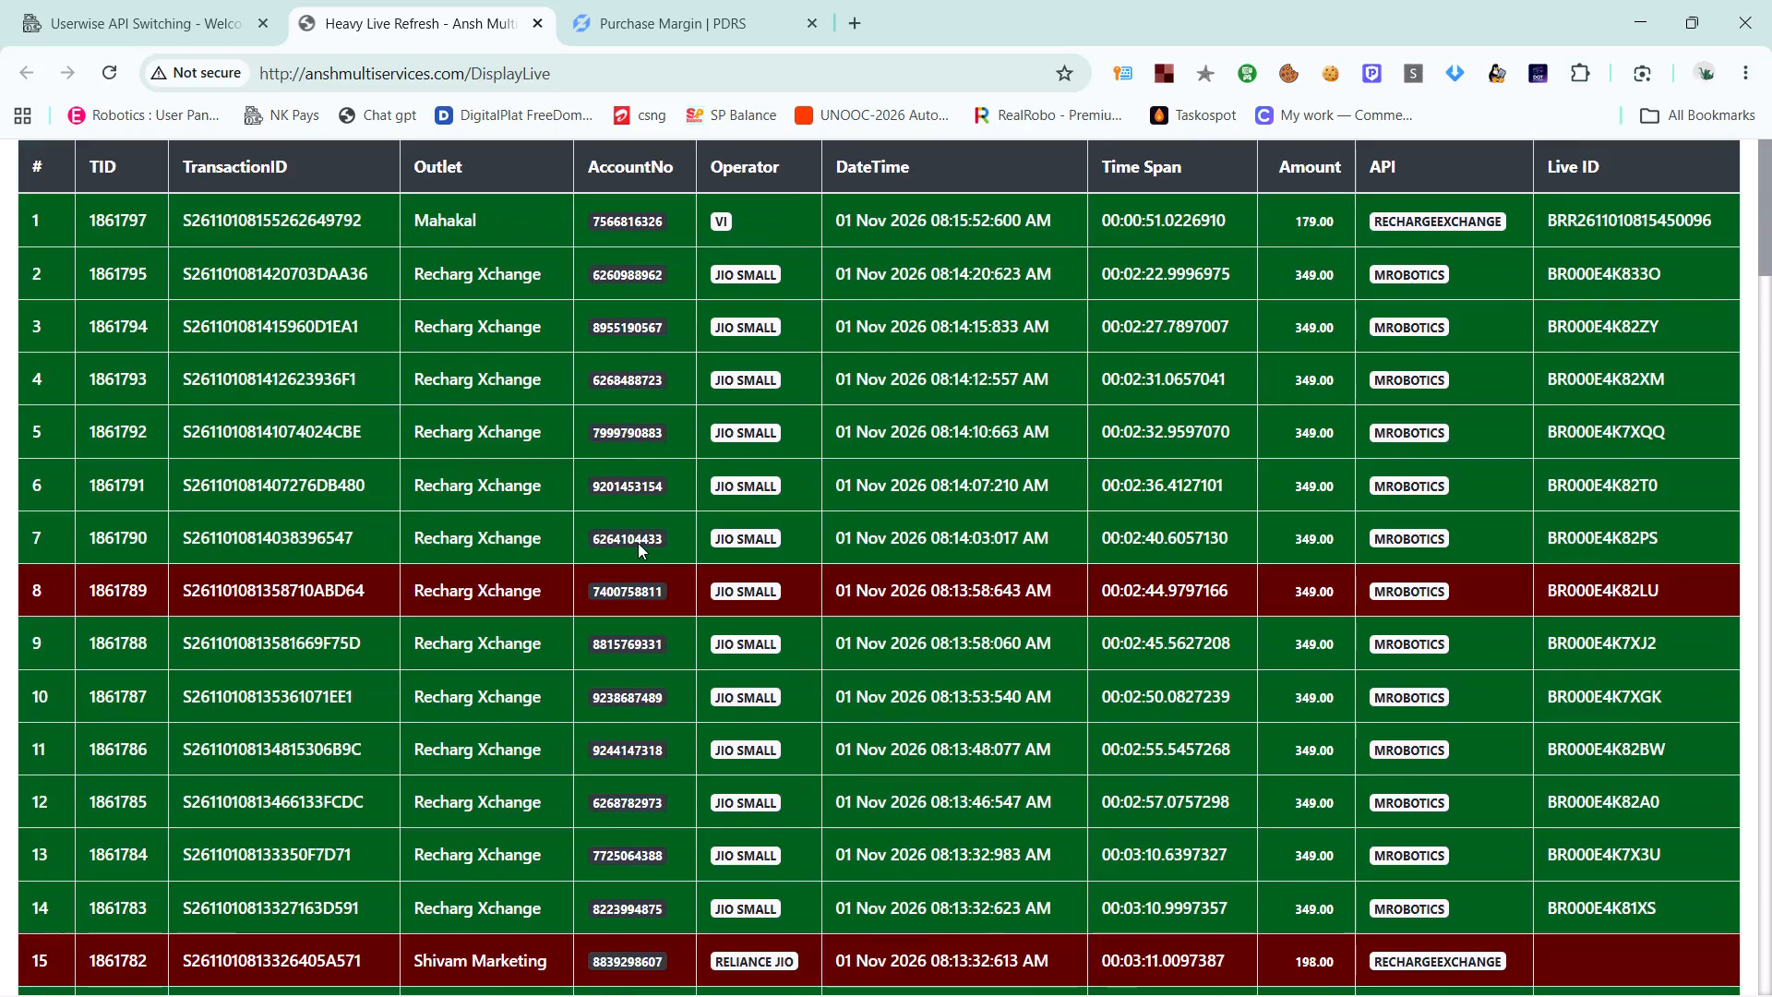
scroll(638, 543, down, 3)
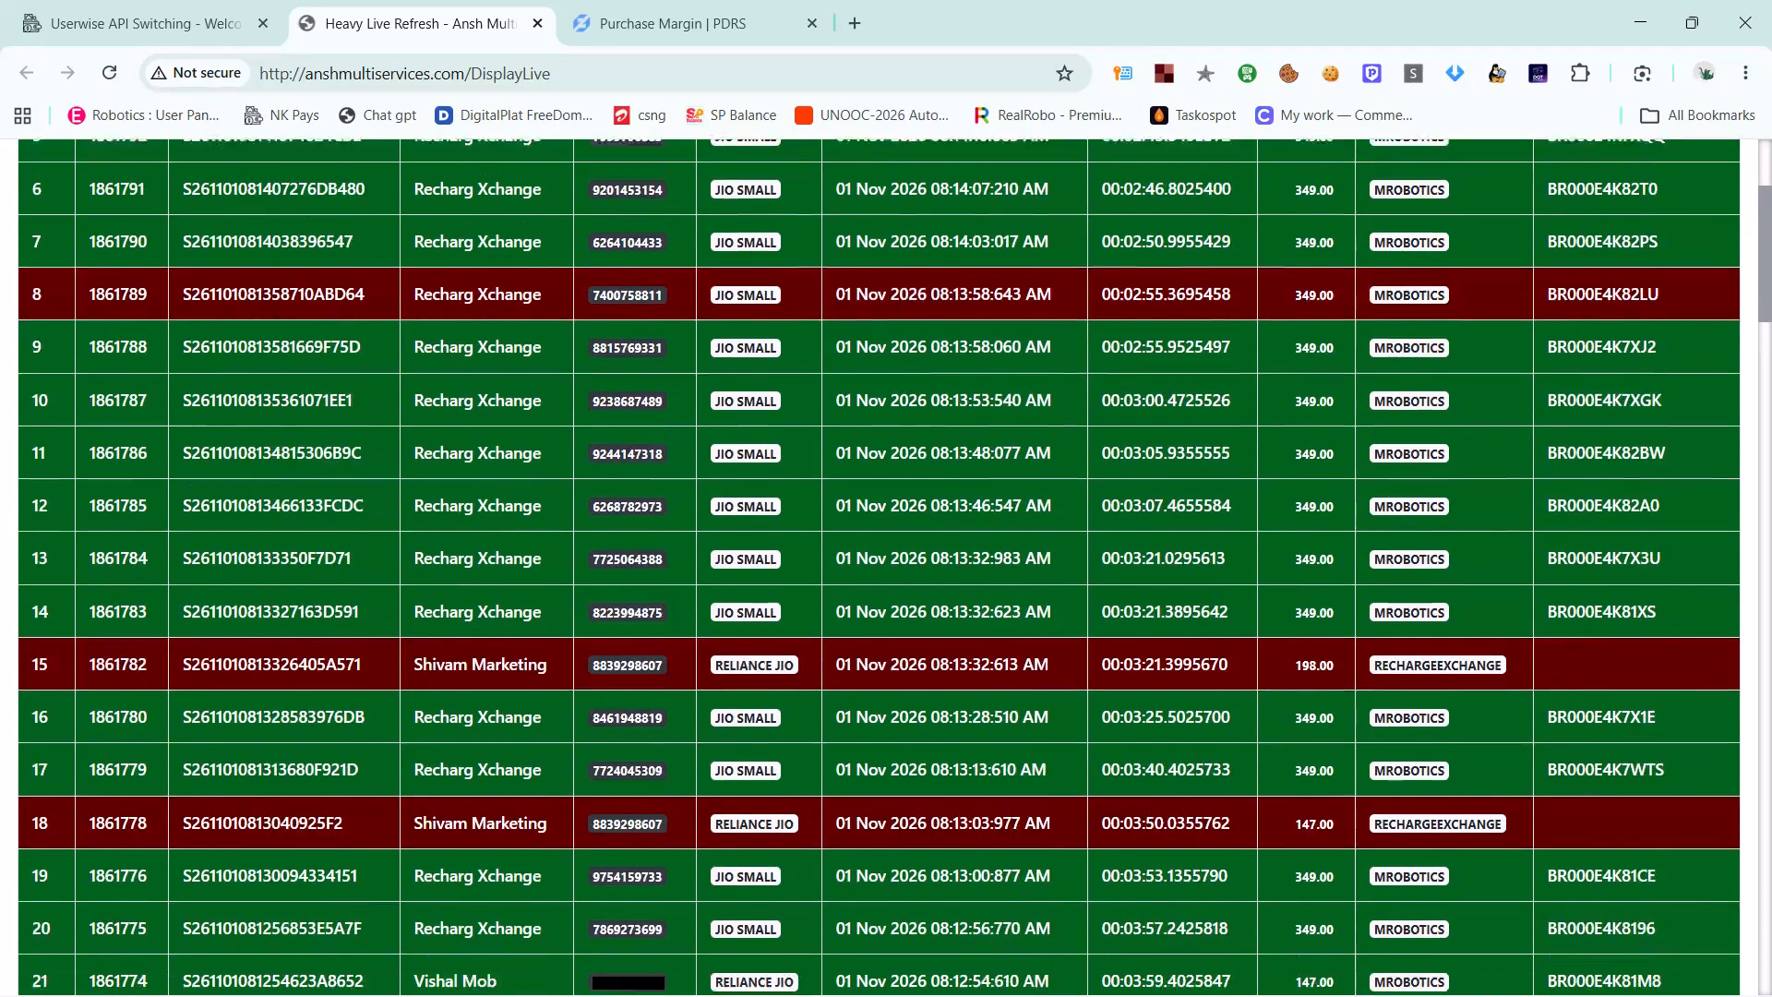
scroll(638, 543, down, 3)
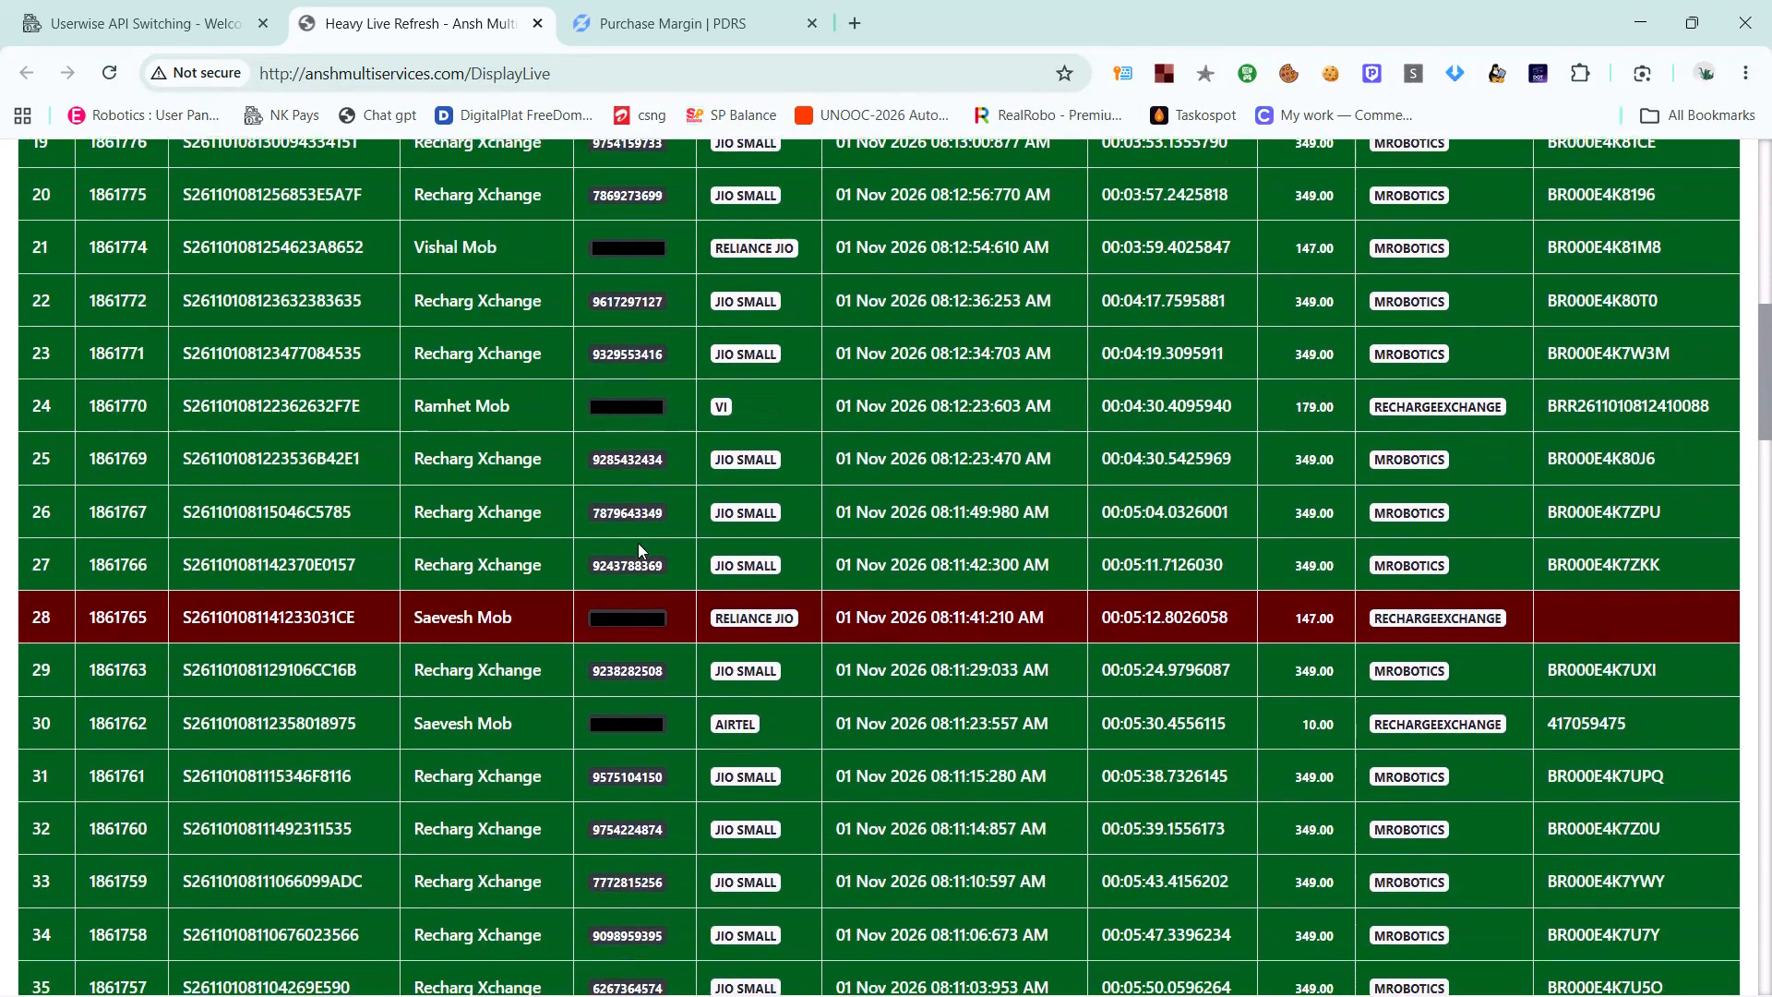
scroll(638, 543, up, 3)
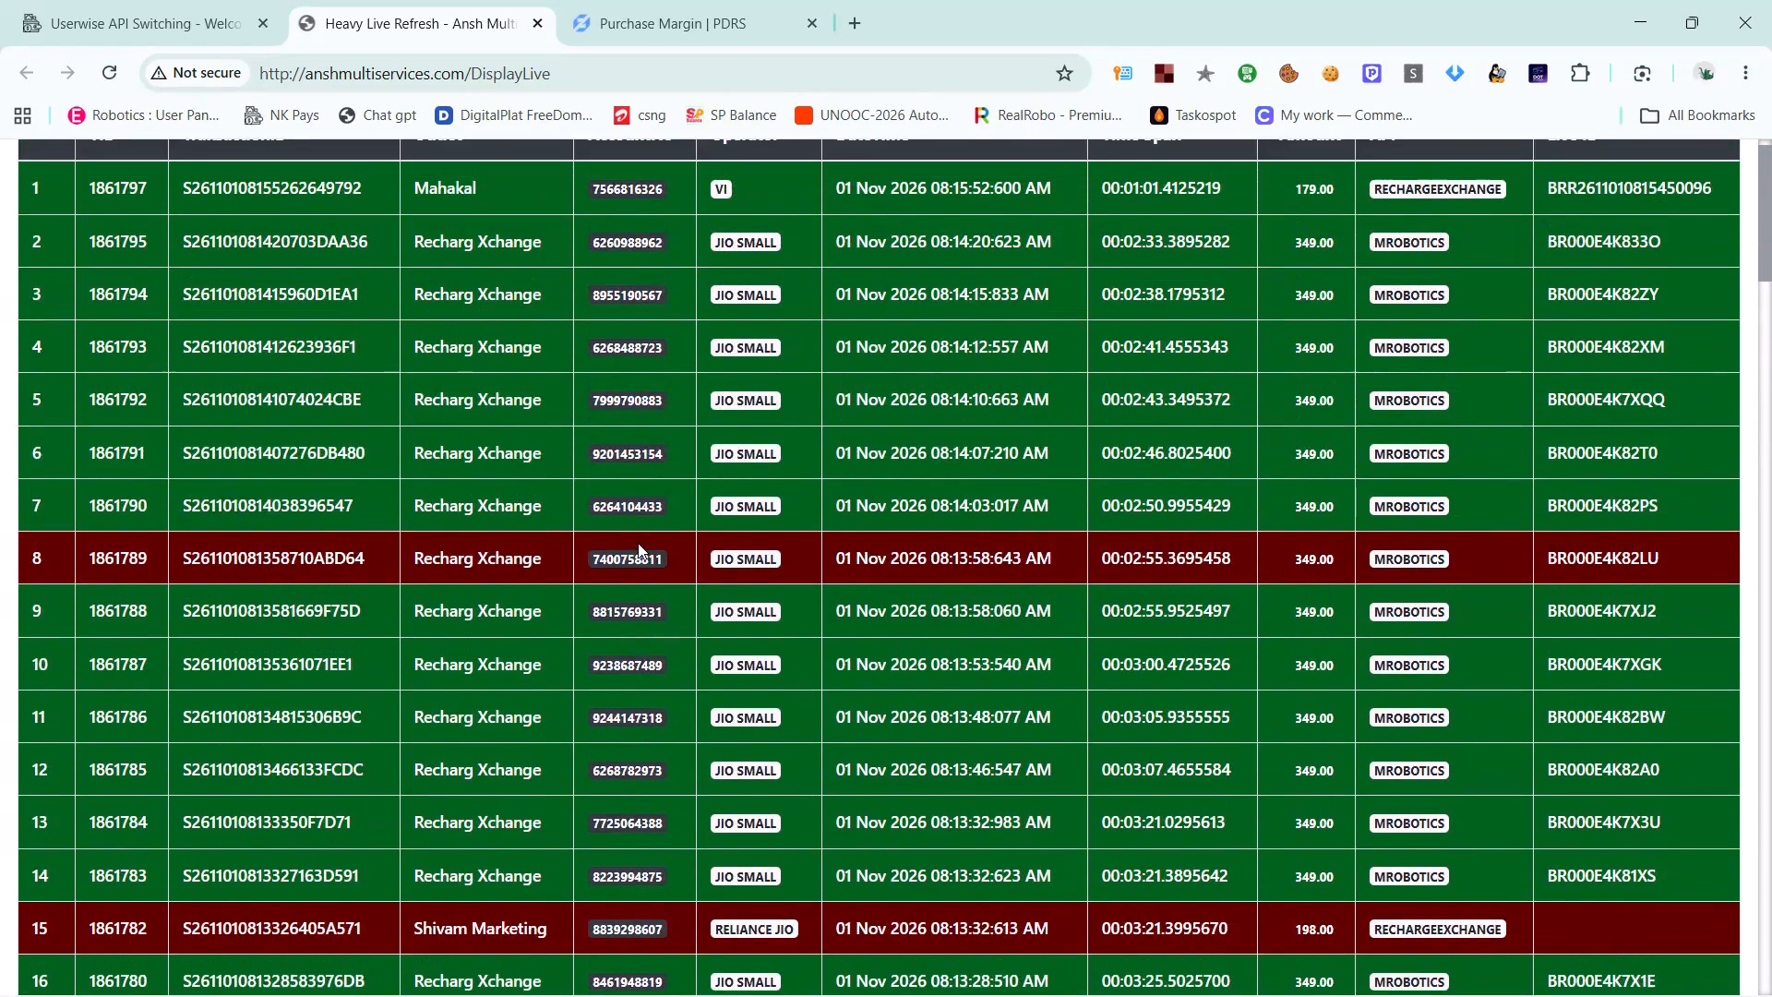
scroll(638, 543, up, 2)
scroll(638, 543, down, 6)
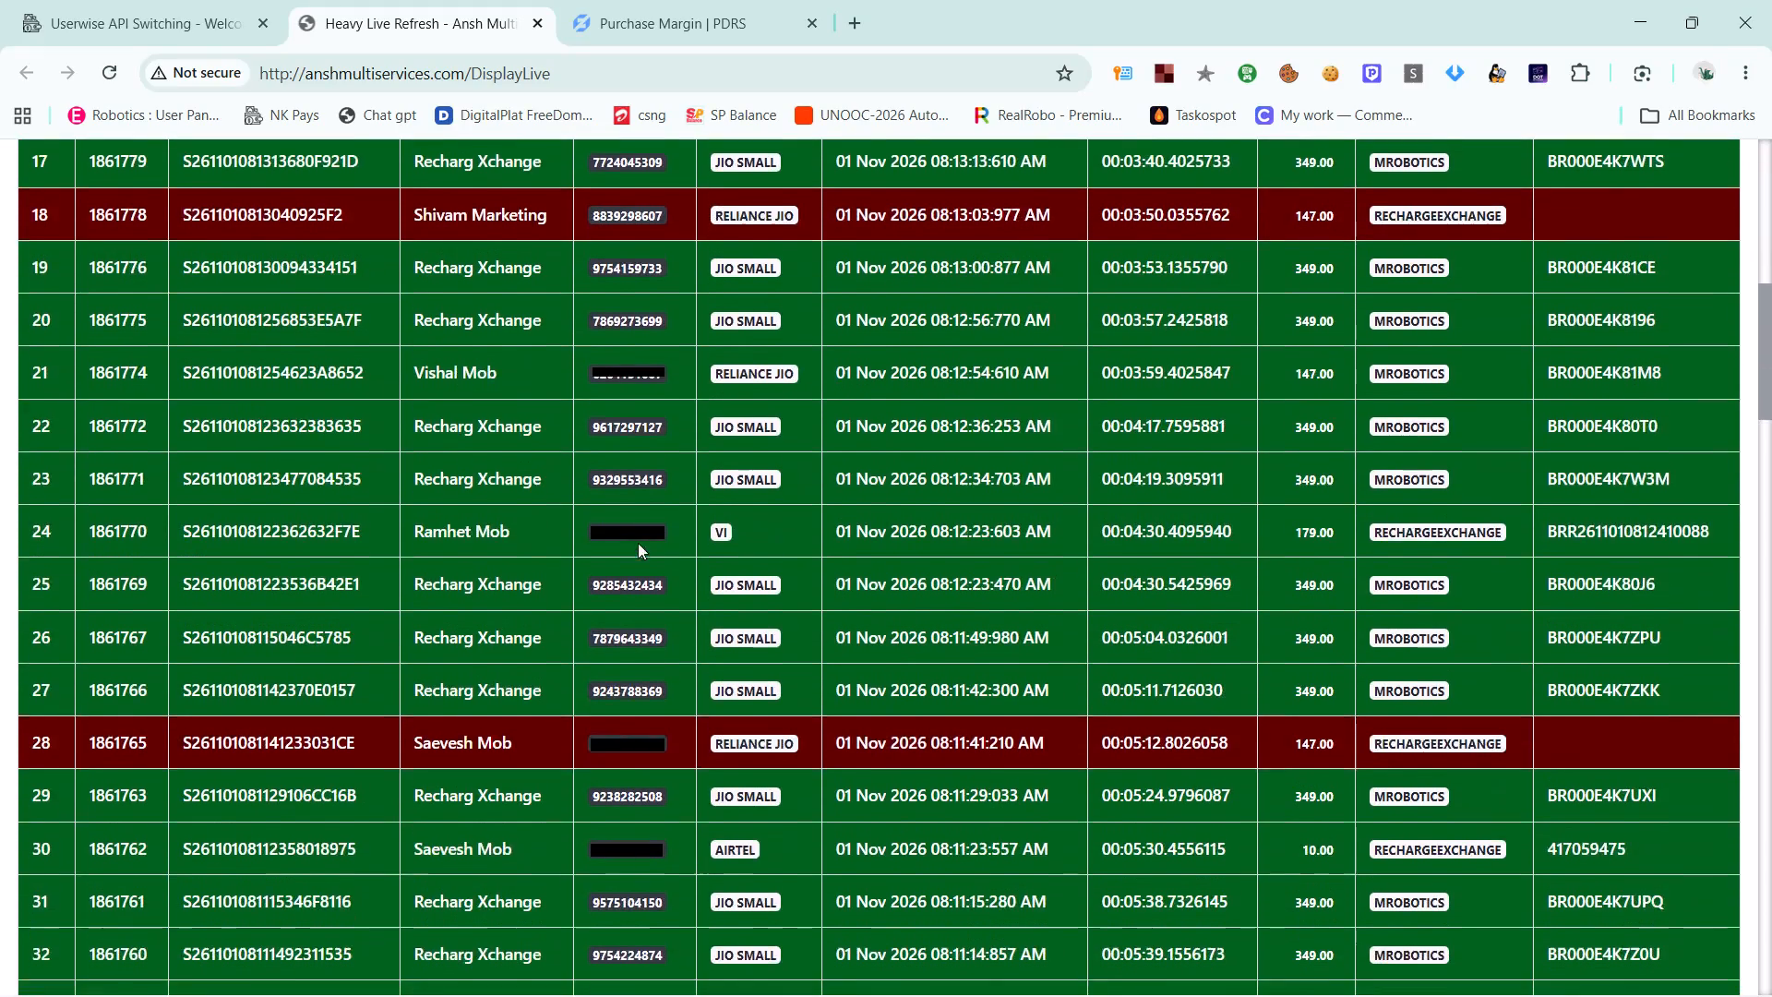
scroll(638, 543, down, 1)
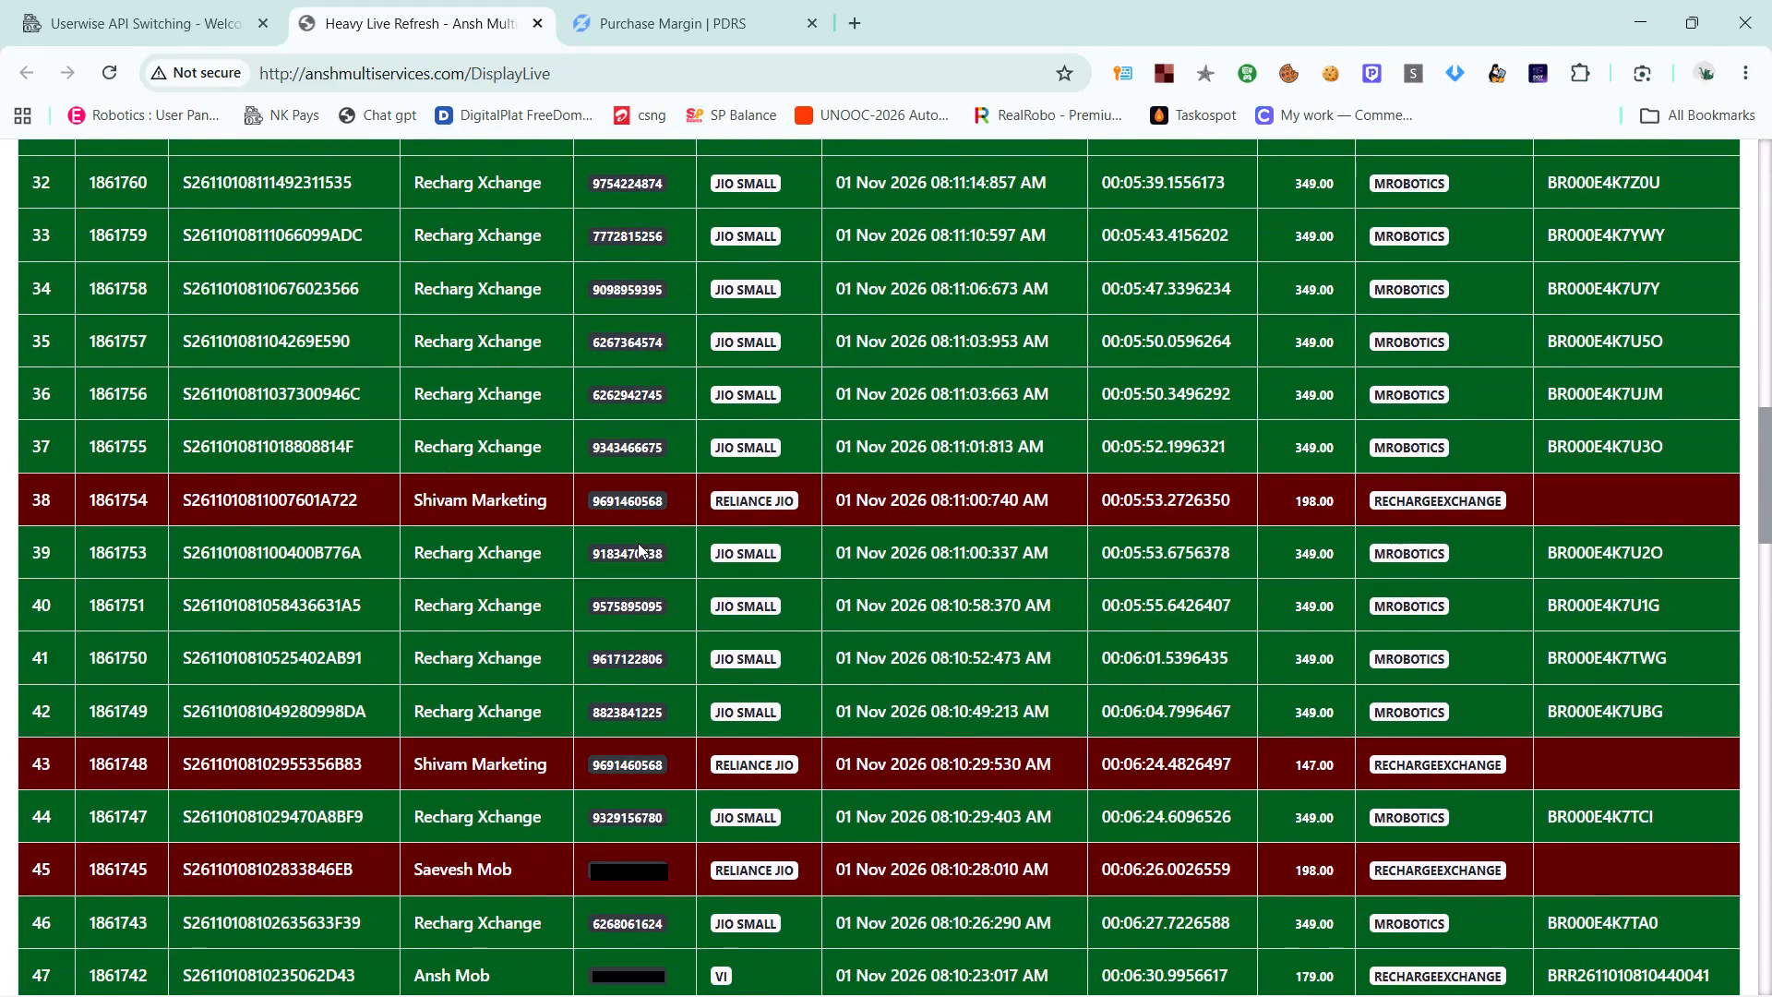
scroll(638, 543, down, 2)
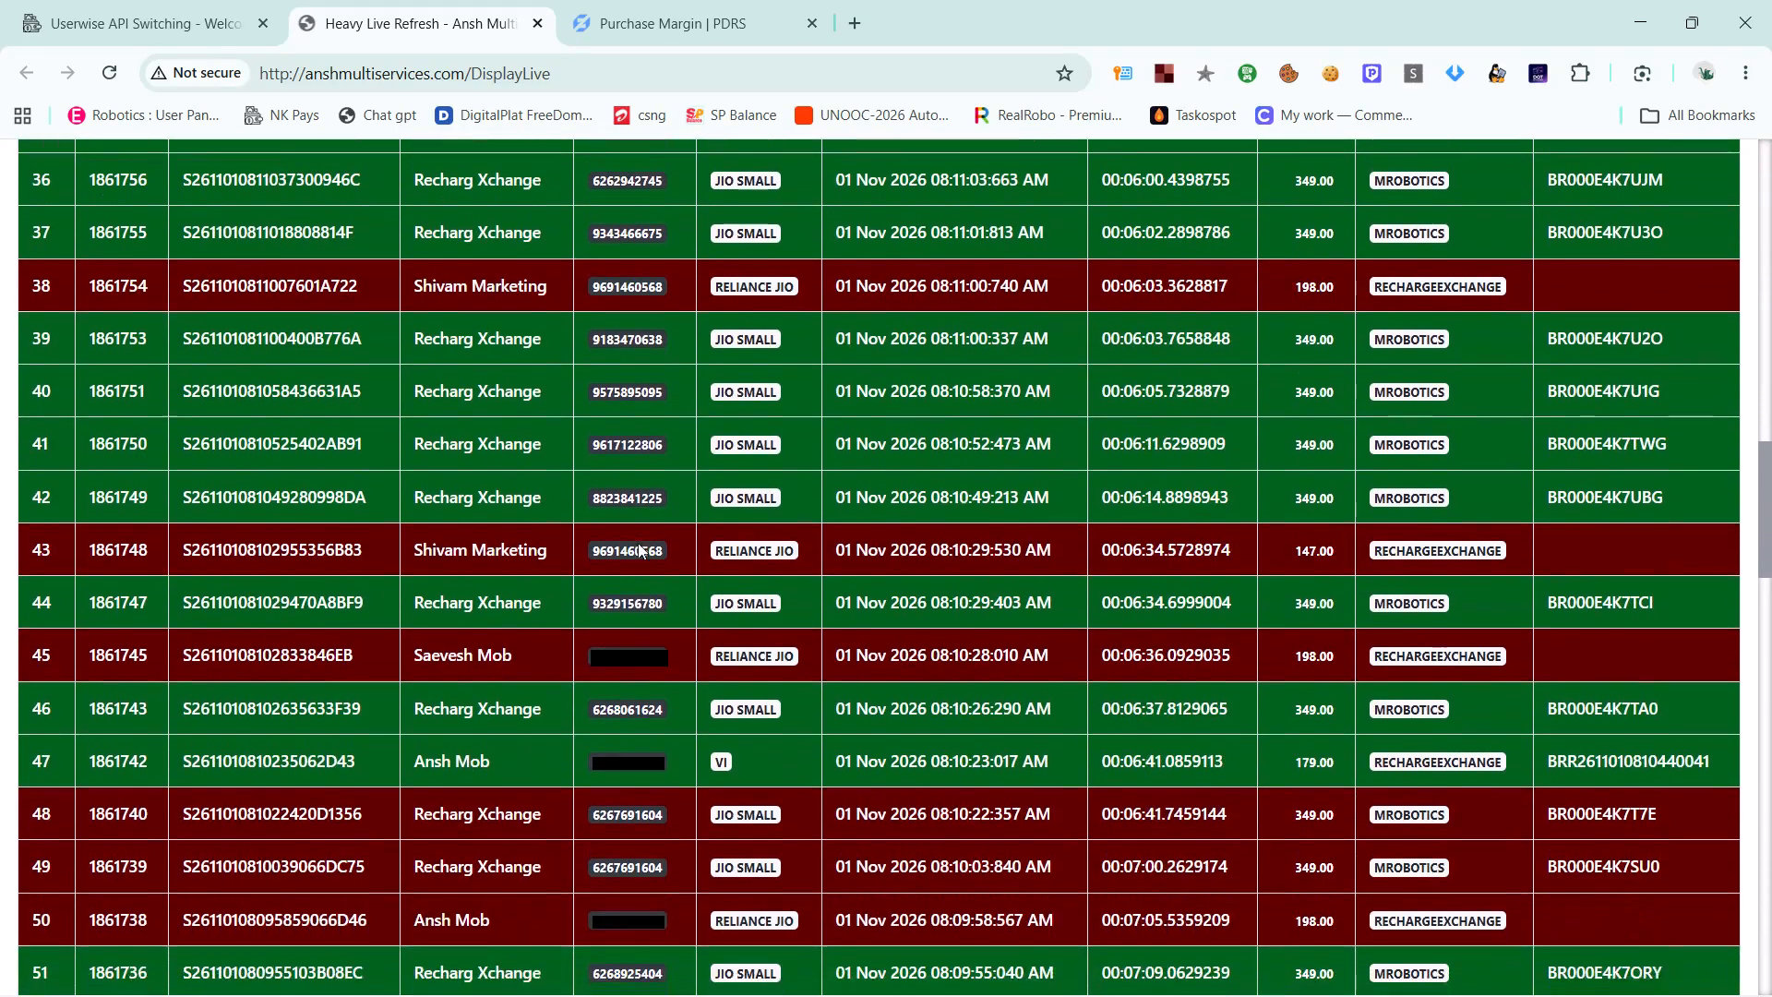
scroll(638, 543, down, 1)
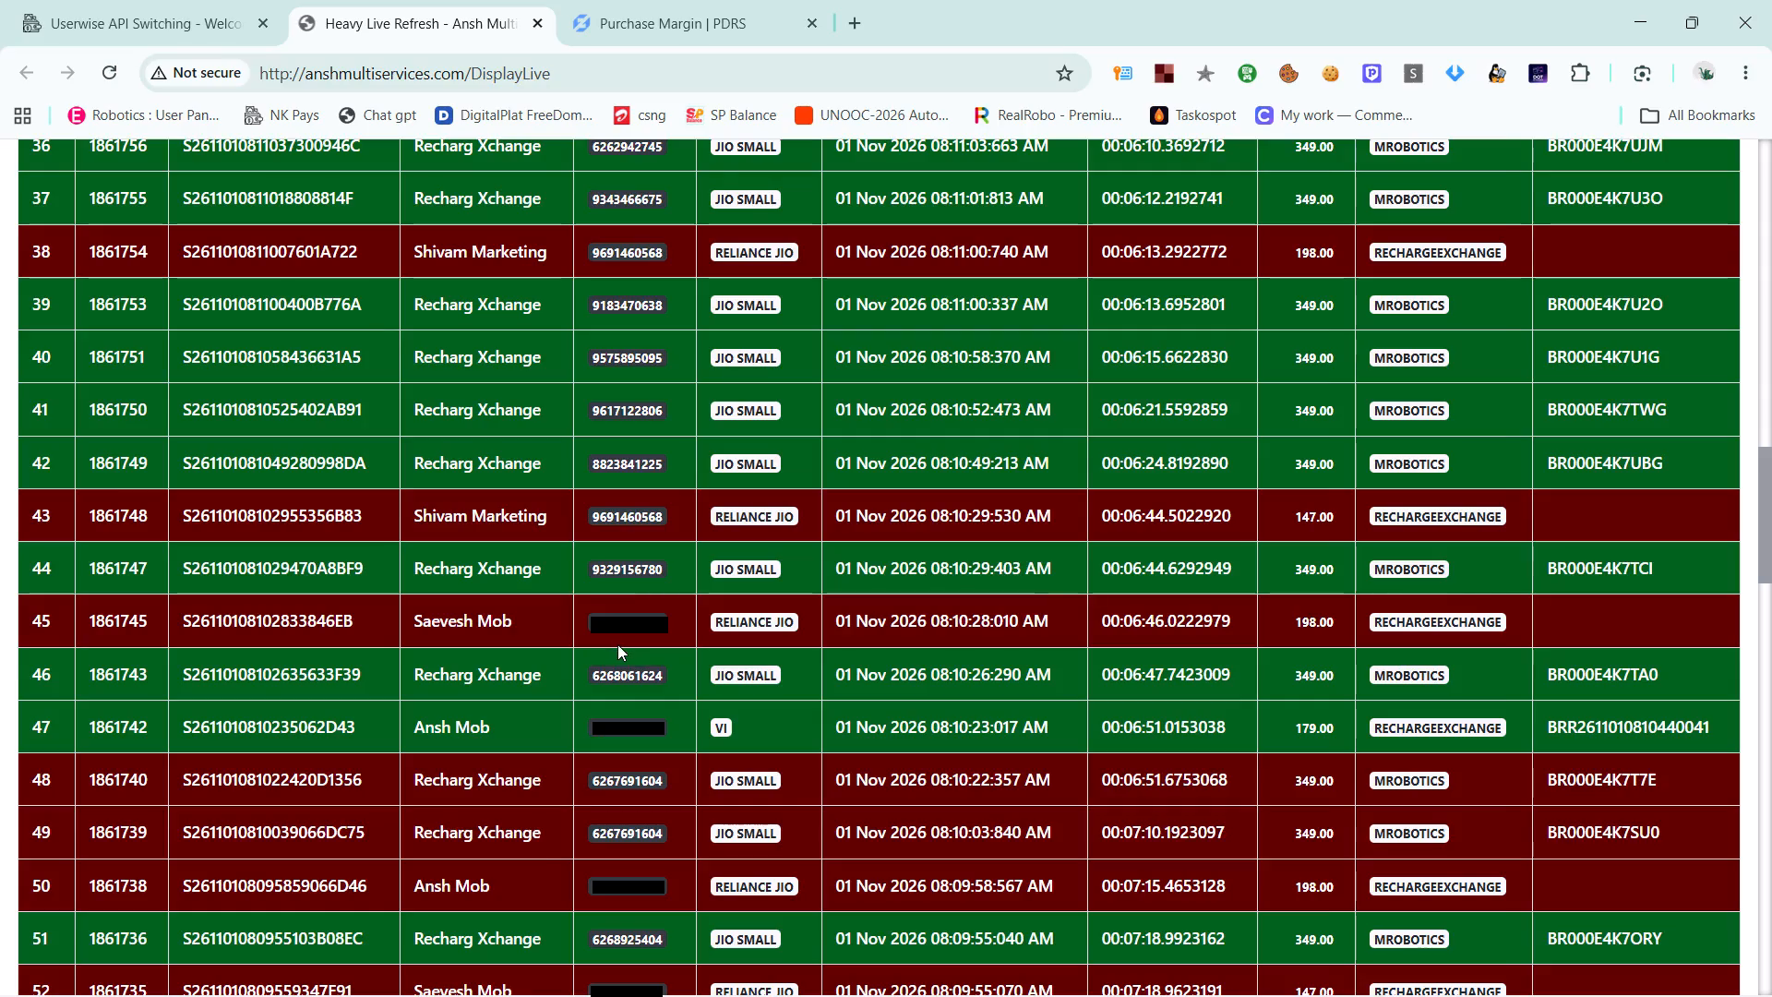
scroll(617, 644, up, 7)
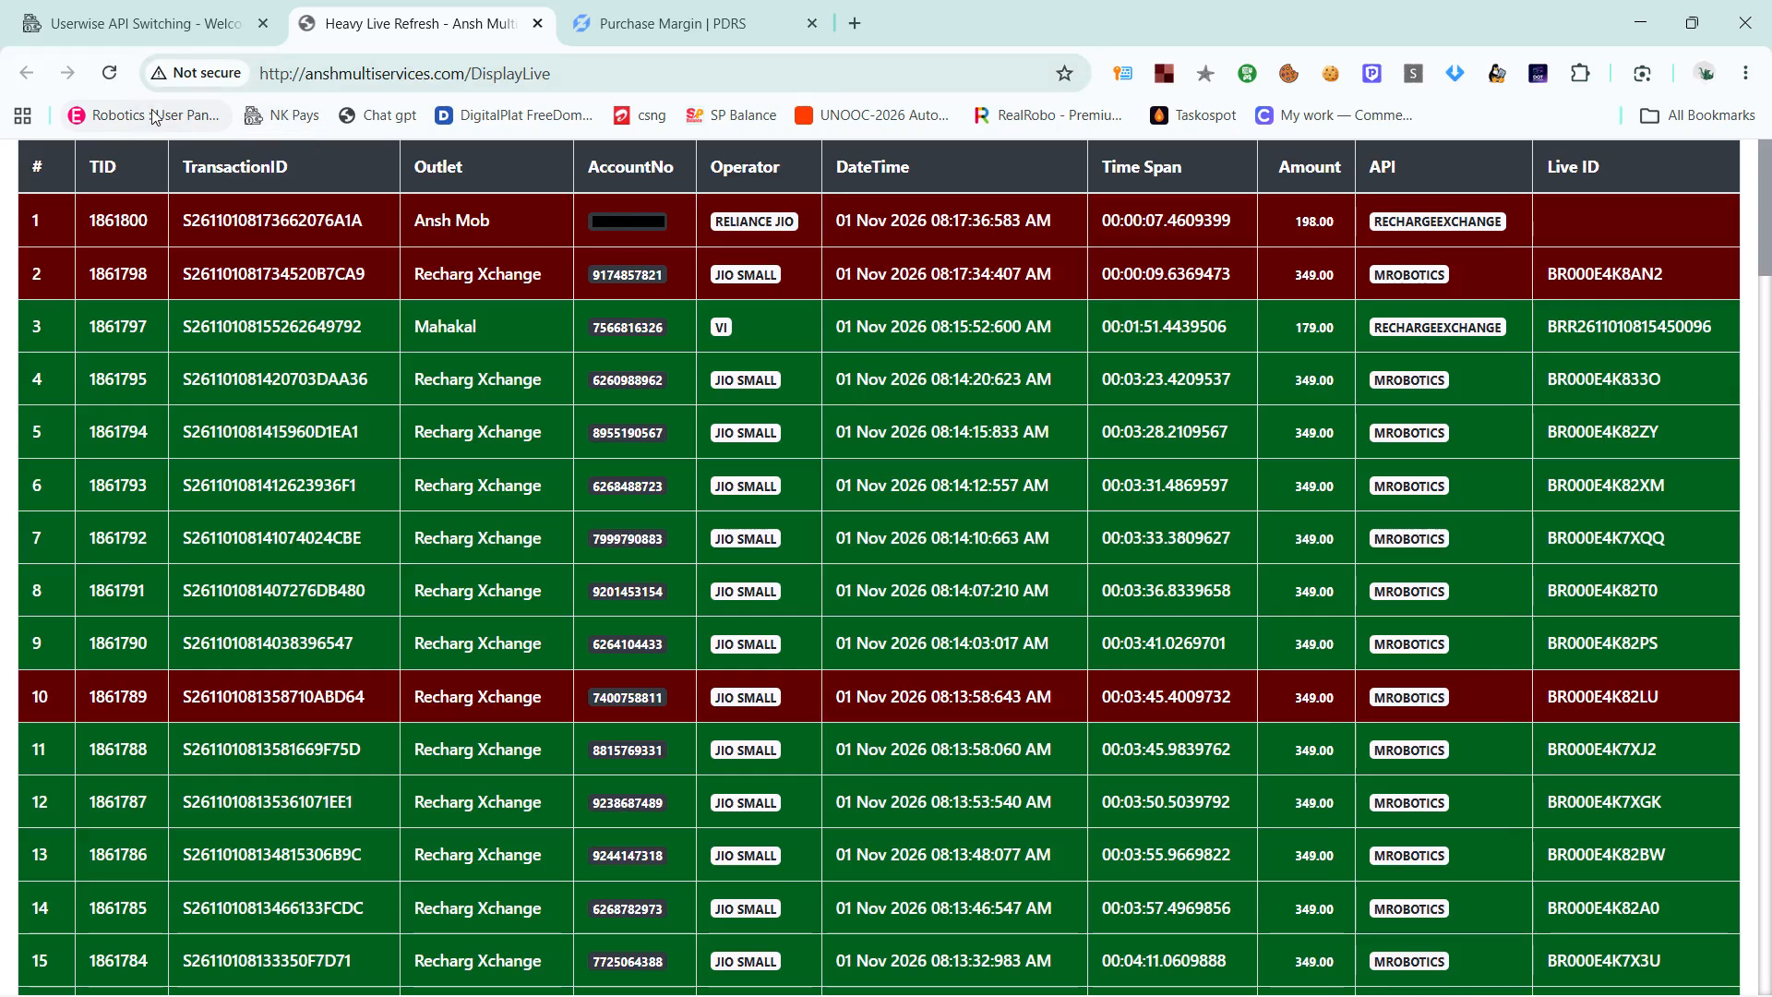
Return to Userwise API Switching and open the user mobile number for editing.
click(125, 28)
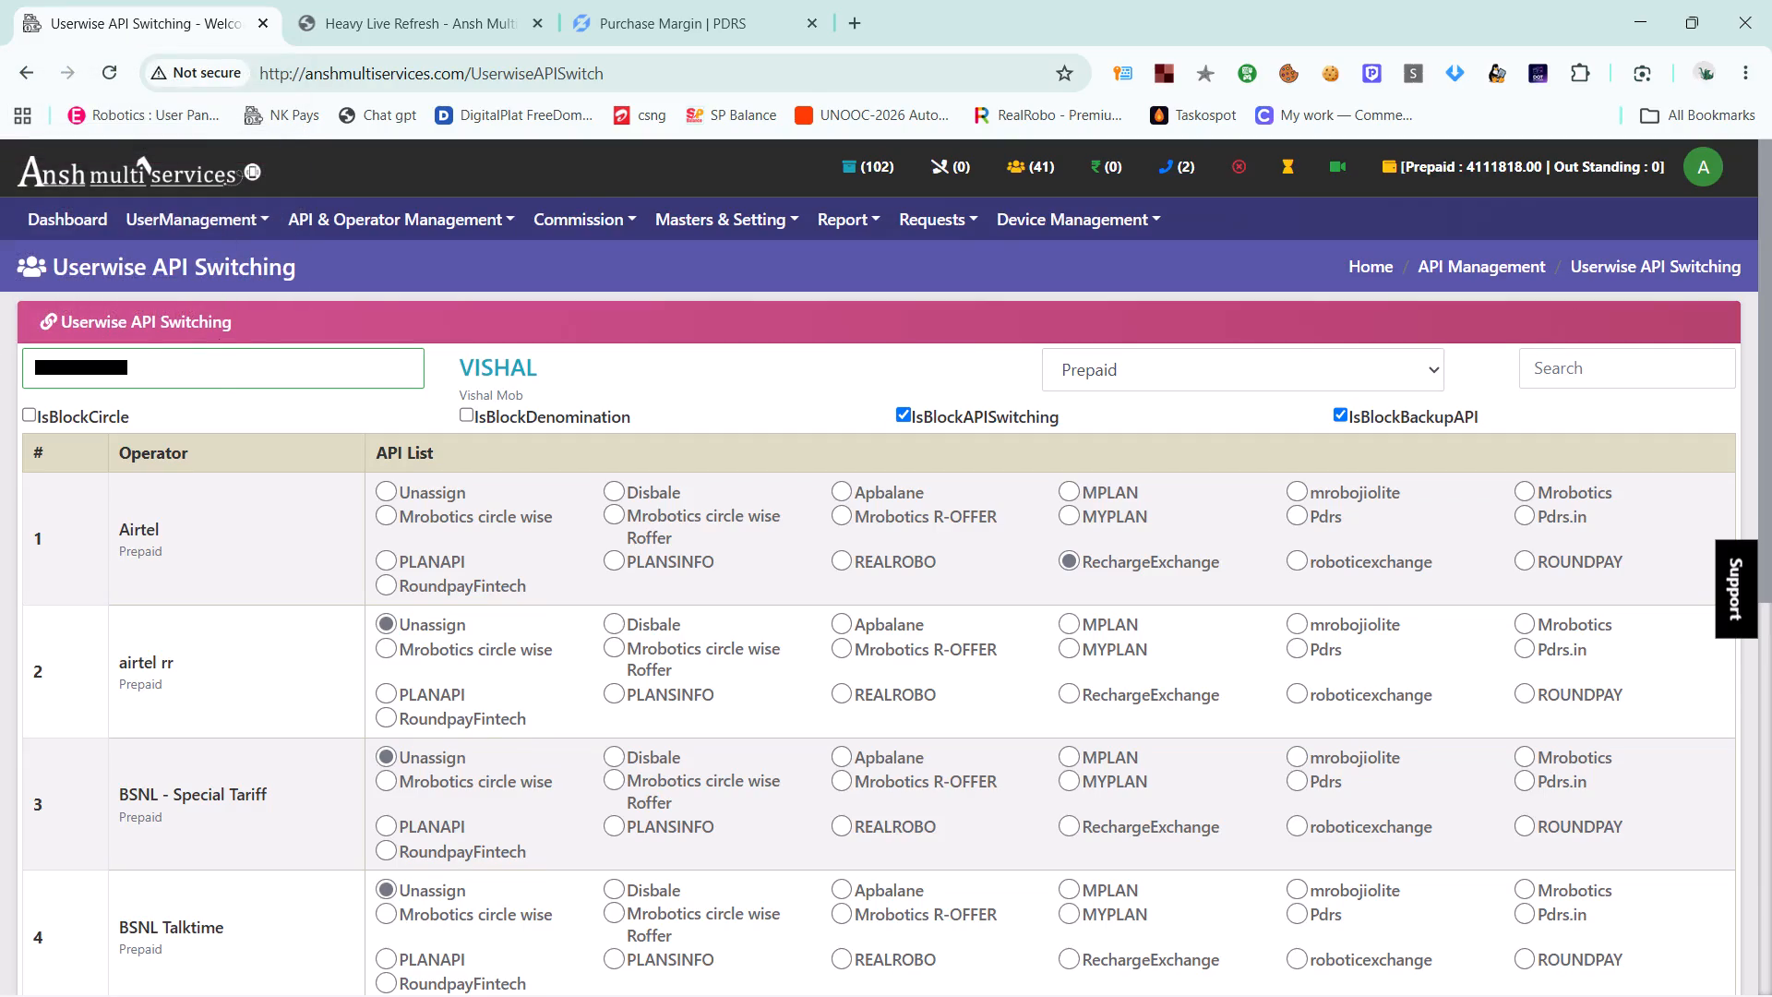
click(219, 365)
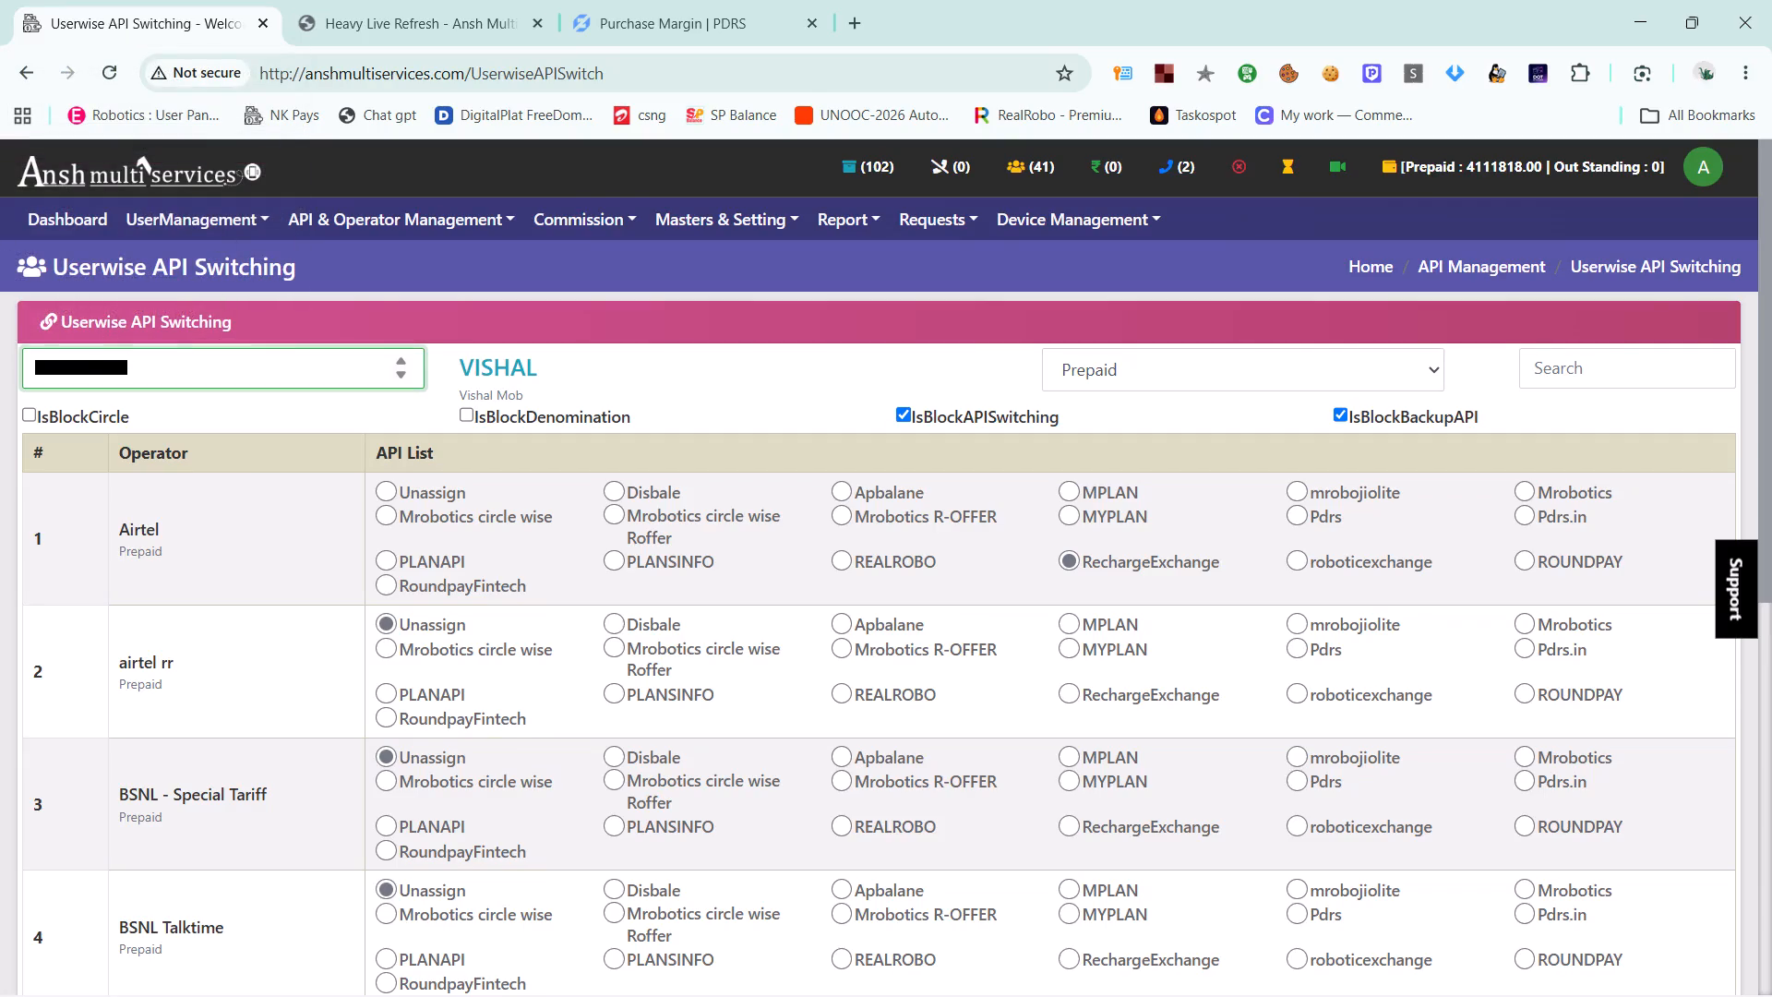
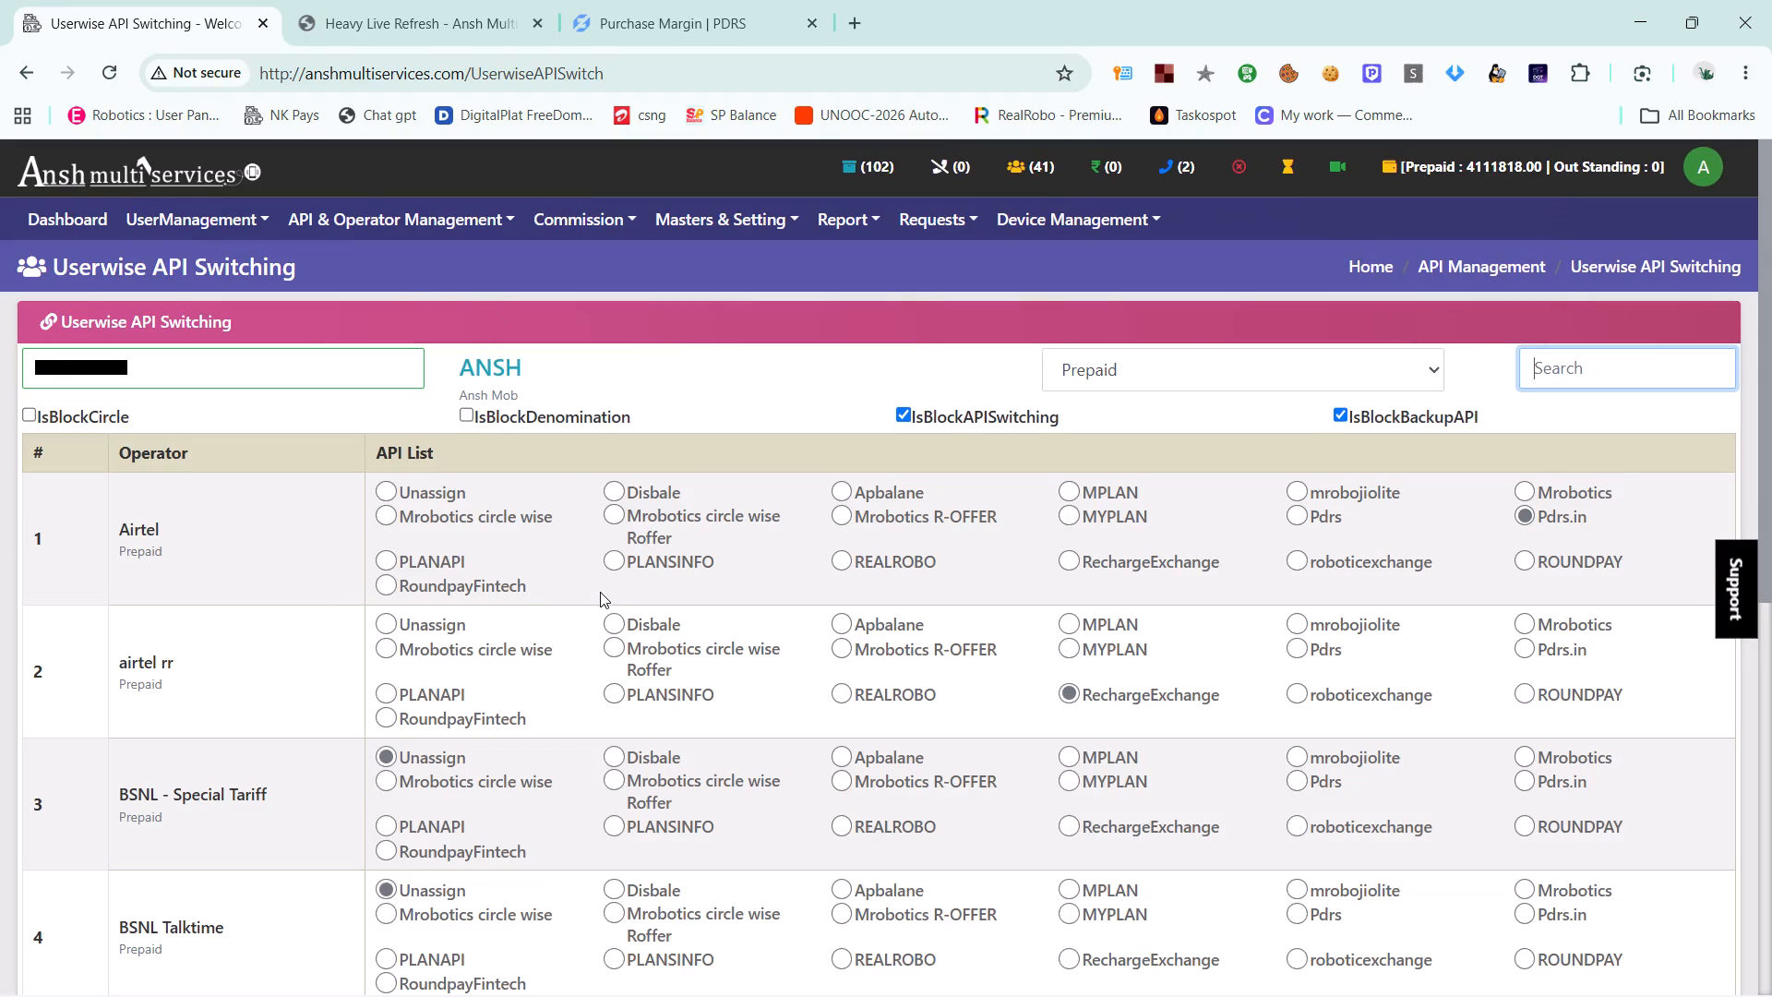
Check the assigned APIs for the Ansh Mob outlet's prepaid operators and disable its IsBlockAPISwitching and IsBlockBackupAPI options.
scroll(600, 592, down, 4)
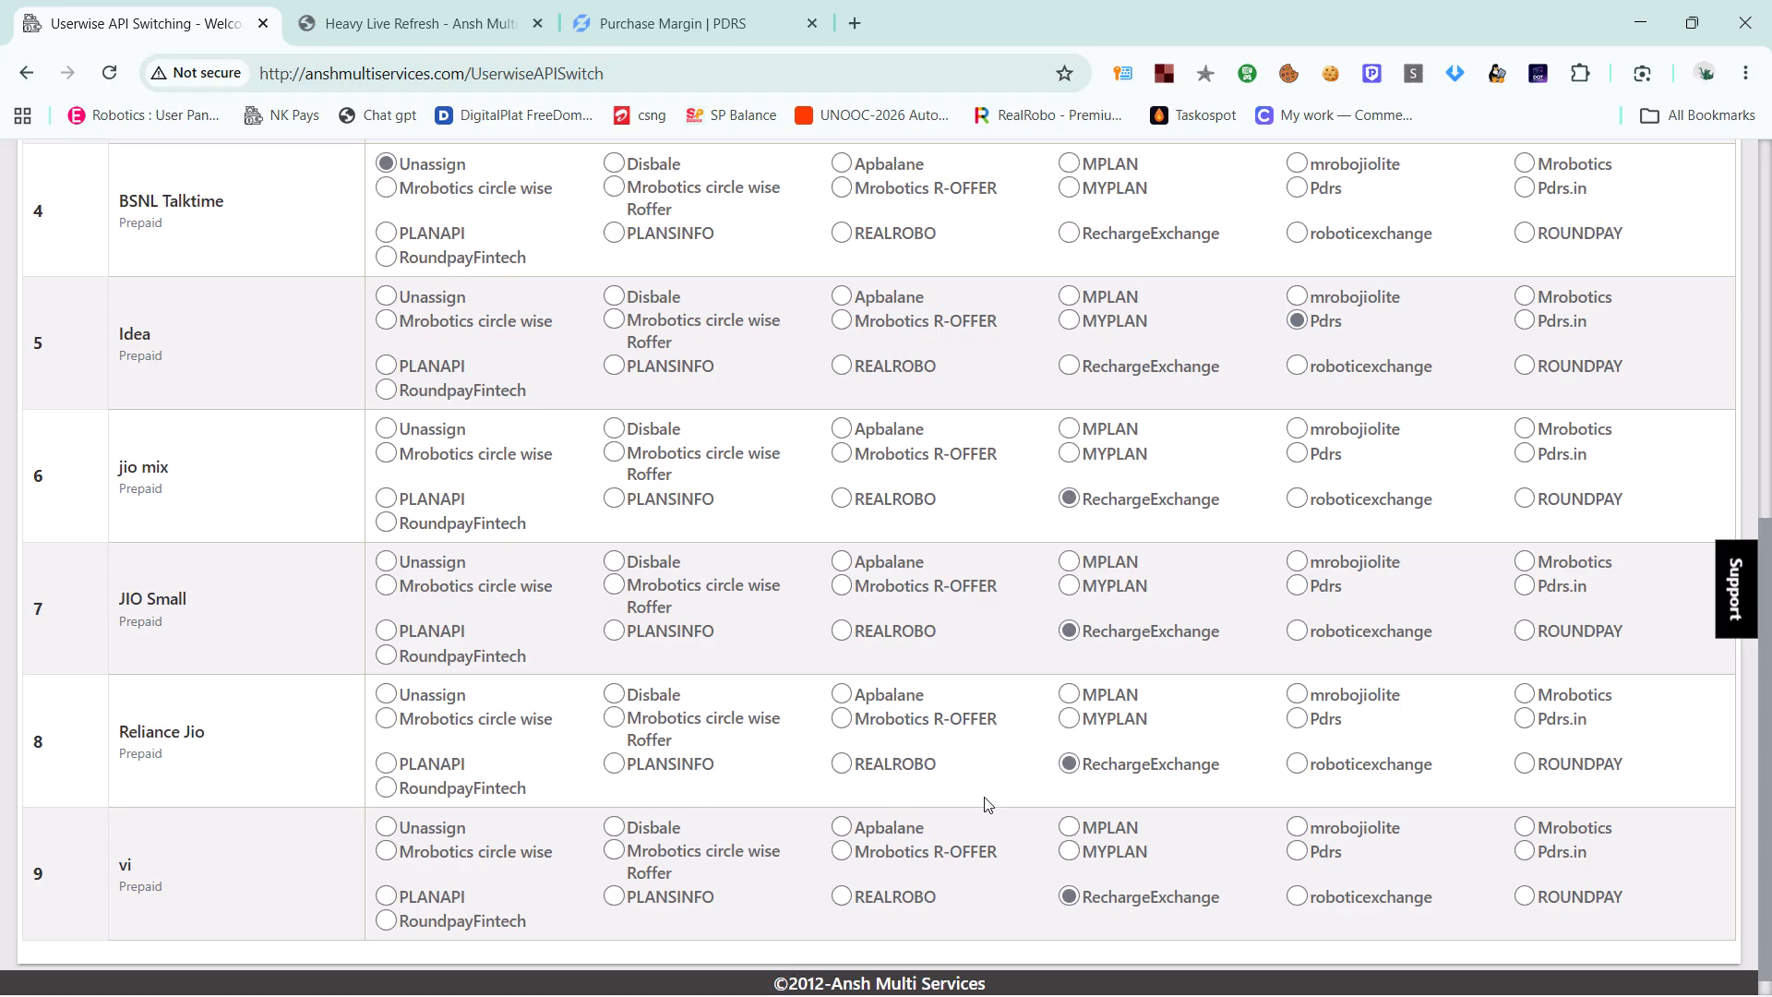
scroll(952, 674, up, 4)
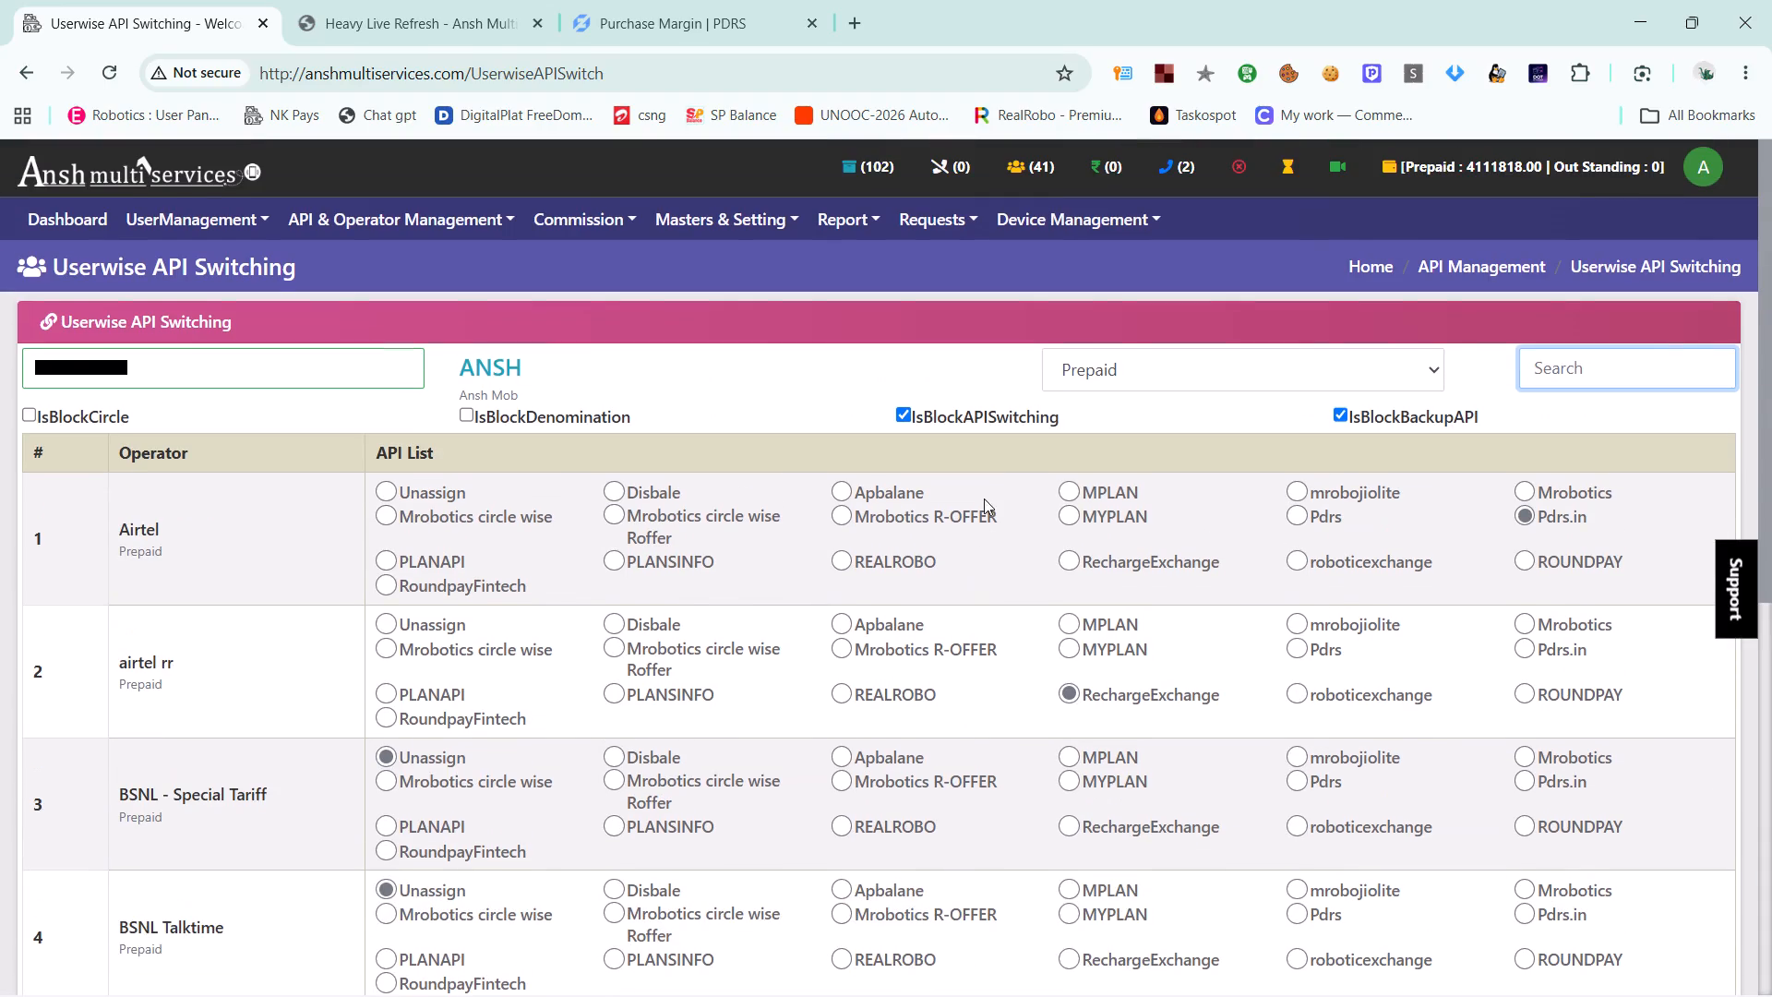
click(907, 416)
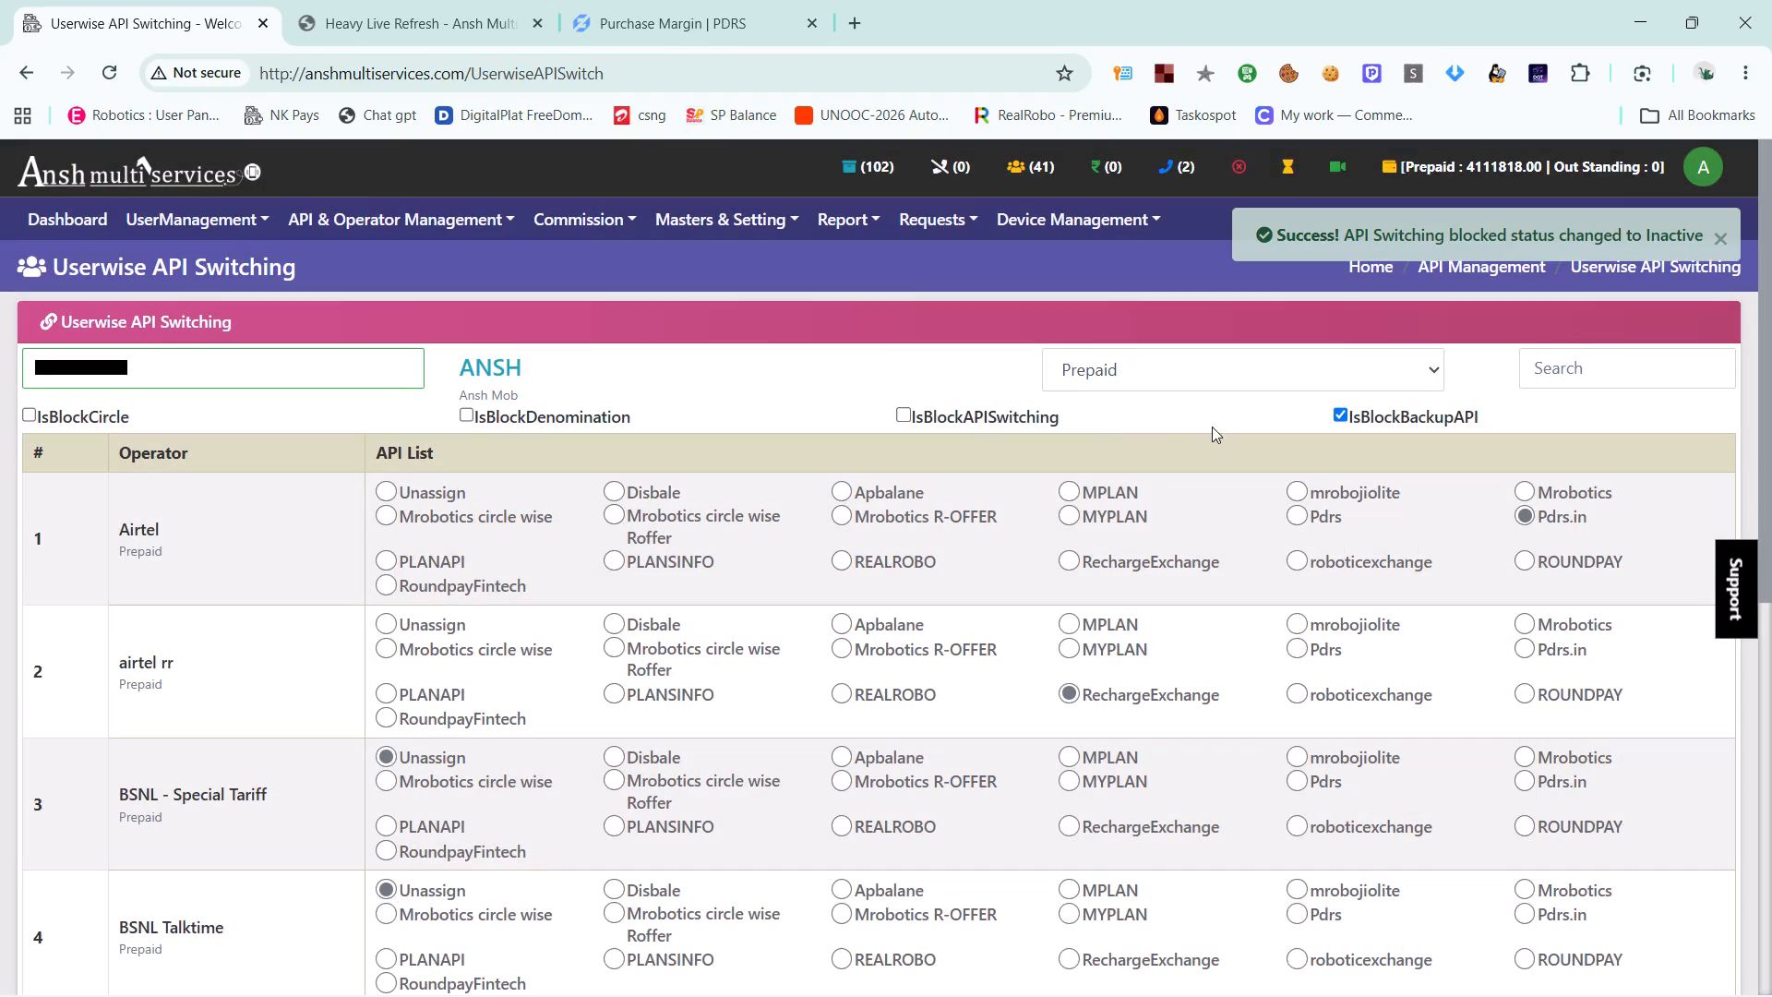
click(1340, 416)
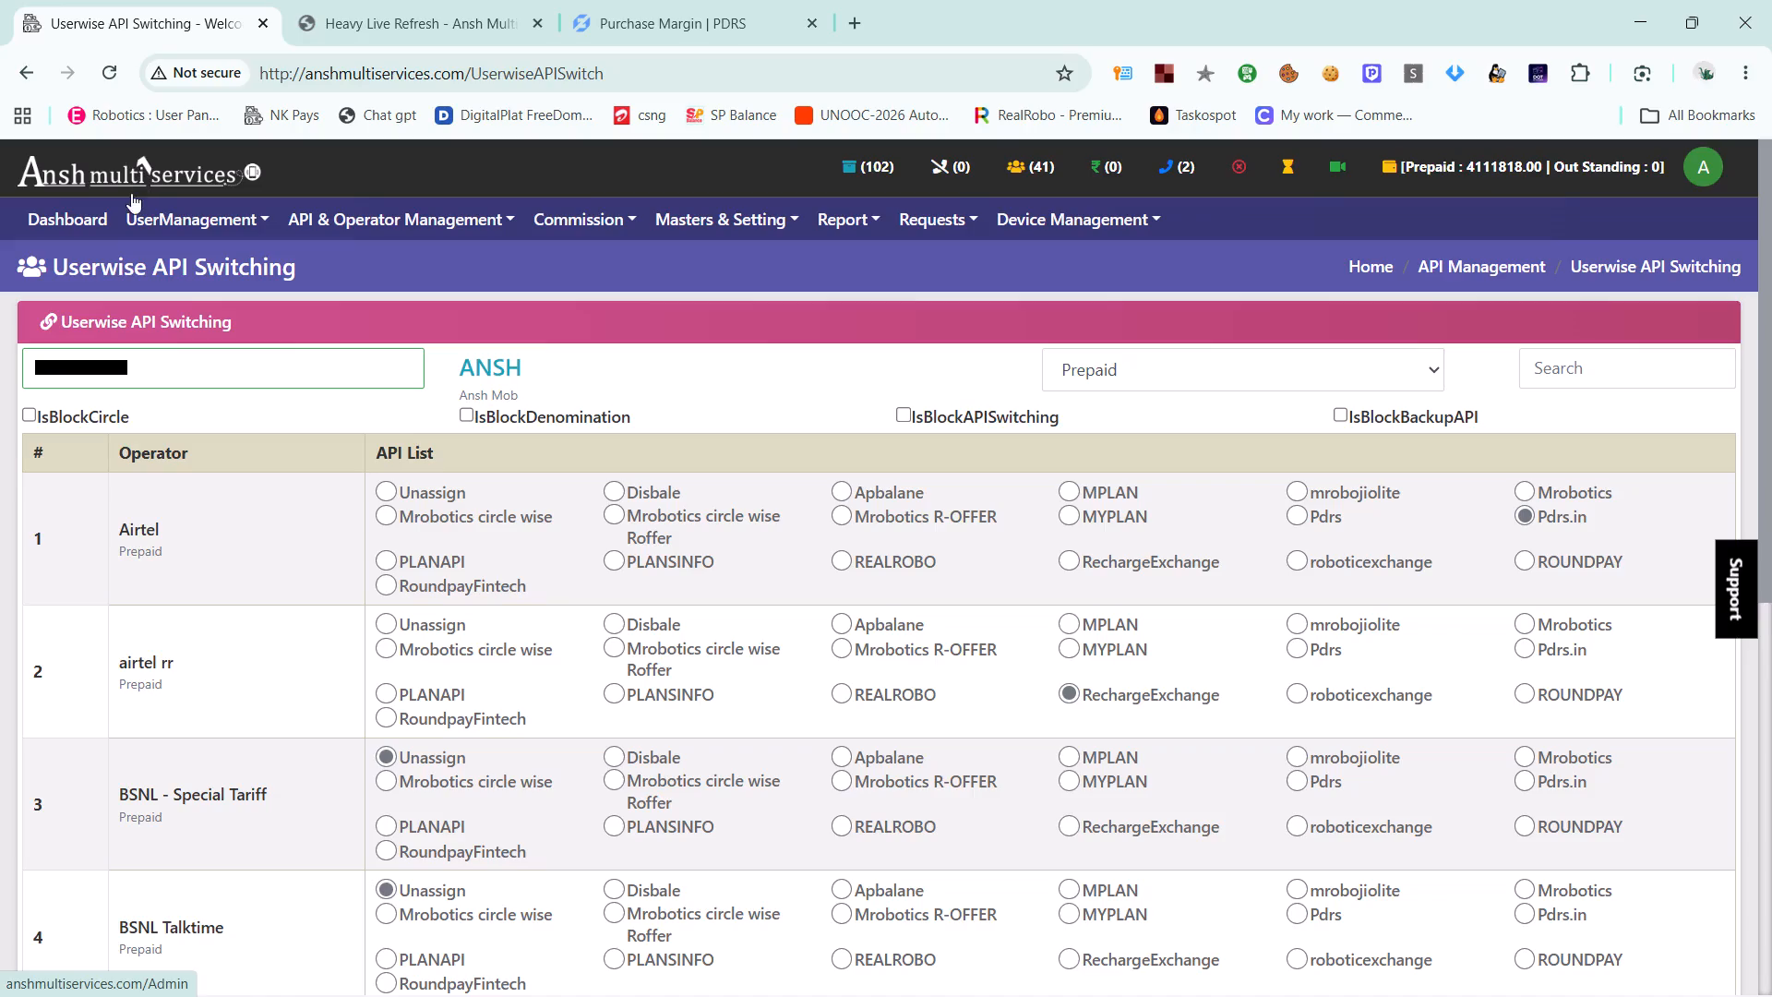
Return to the Dashboard and open the Transaction History report.
click(88, 215)
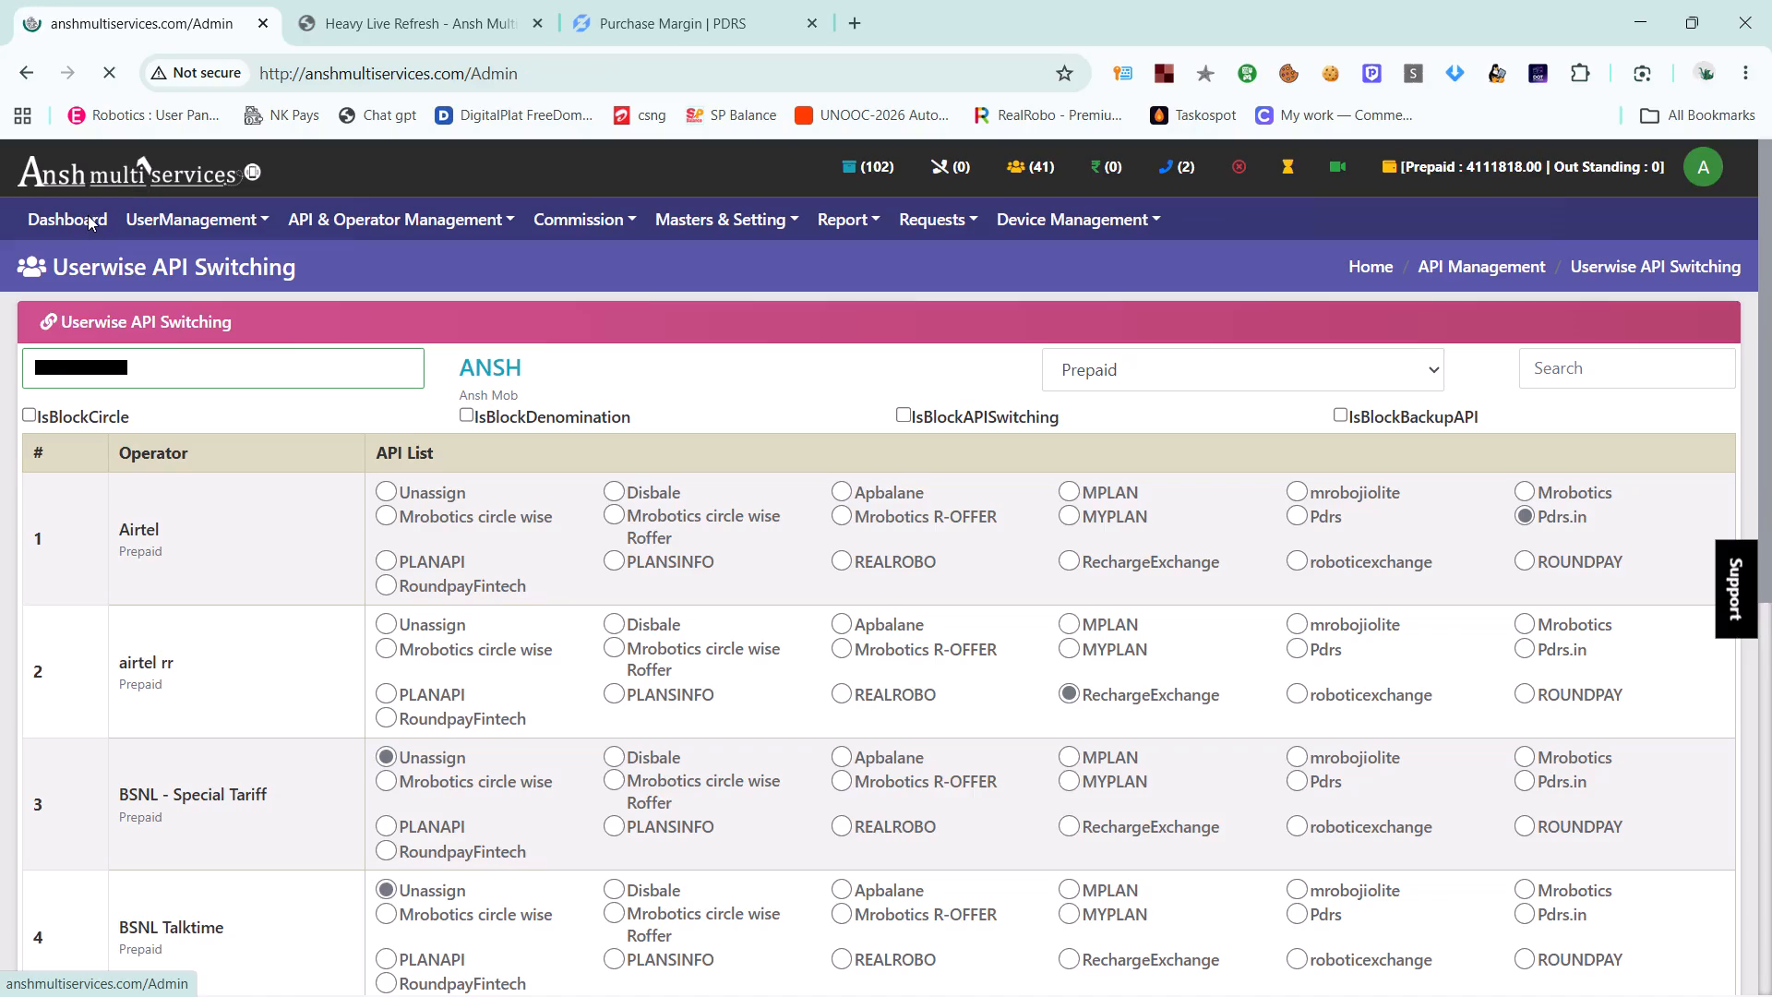
click(88, 215)
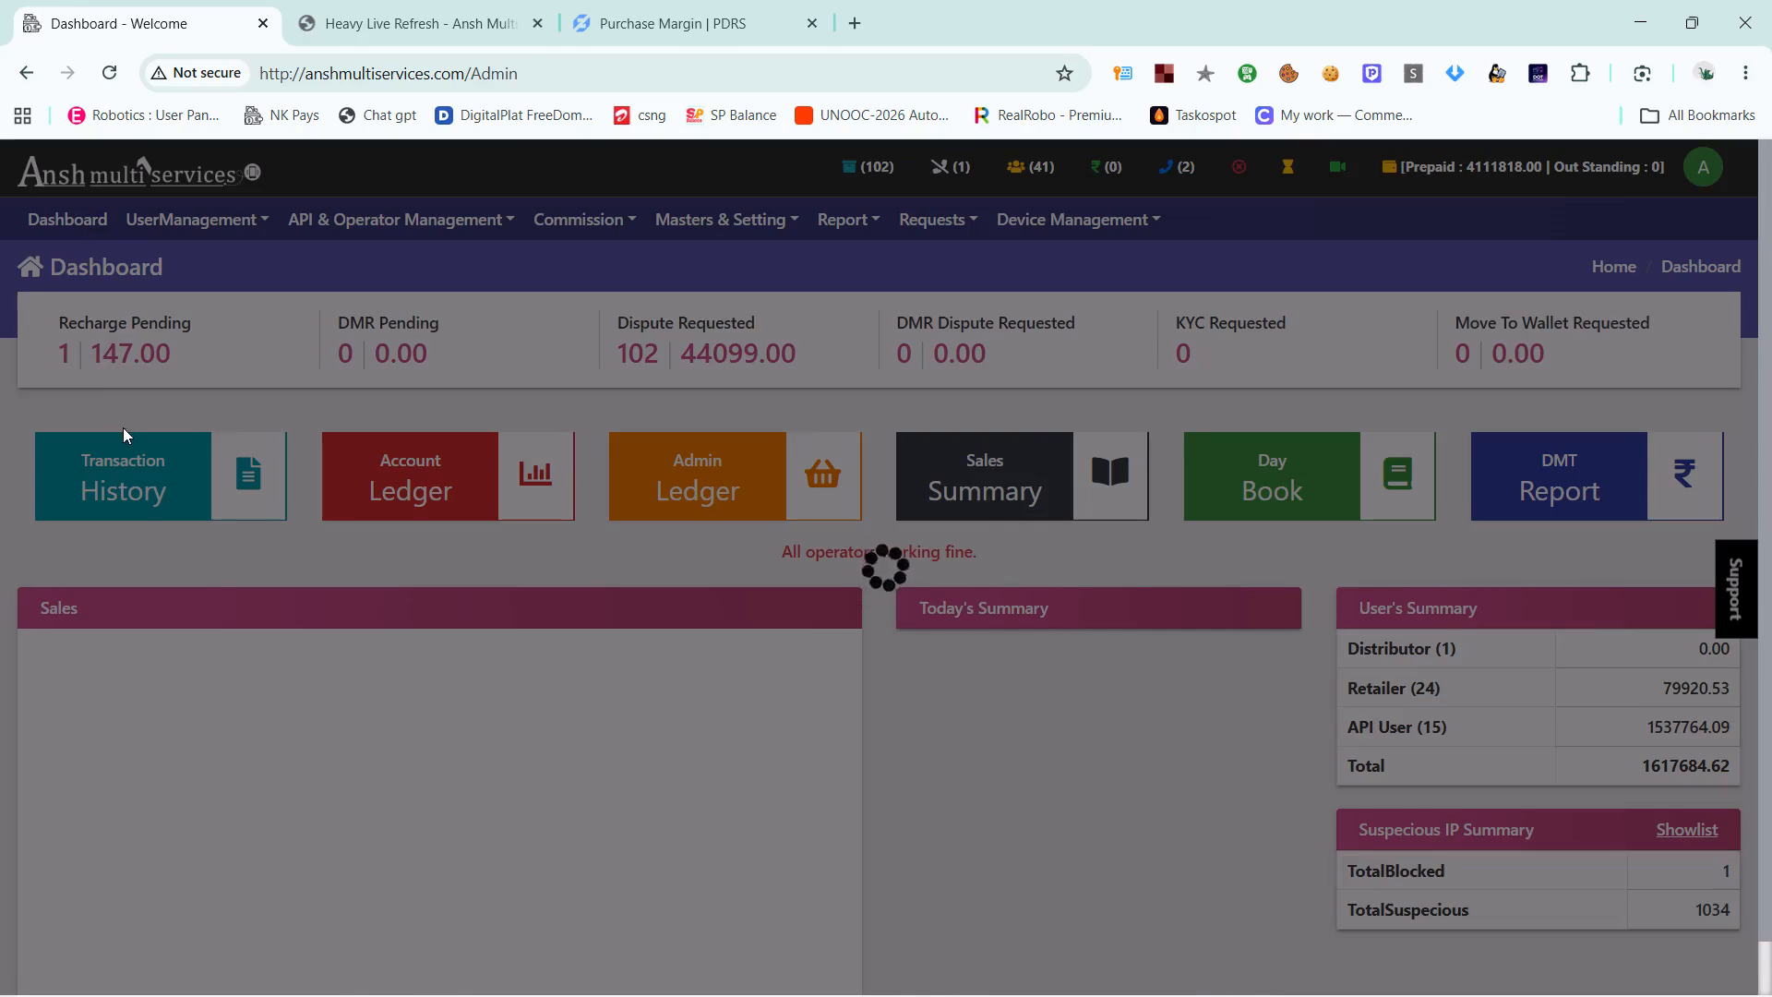
click(136, 483)
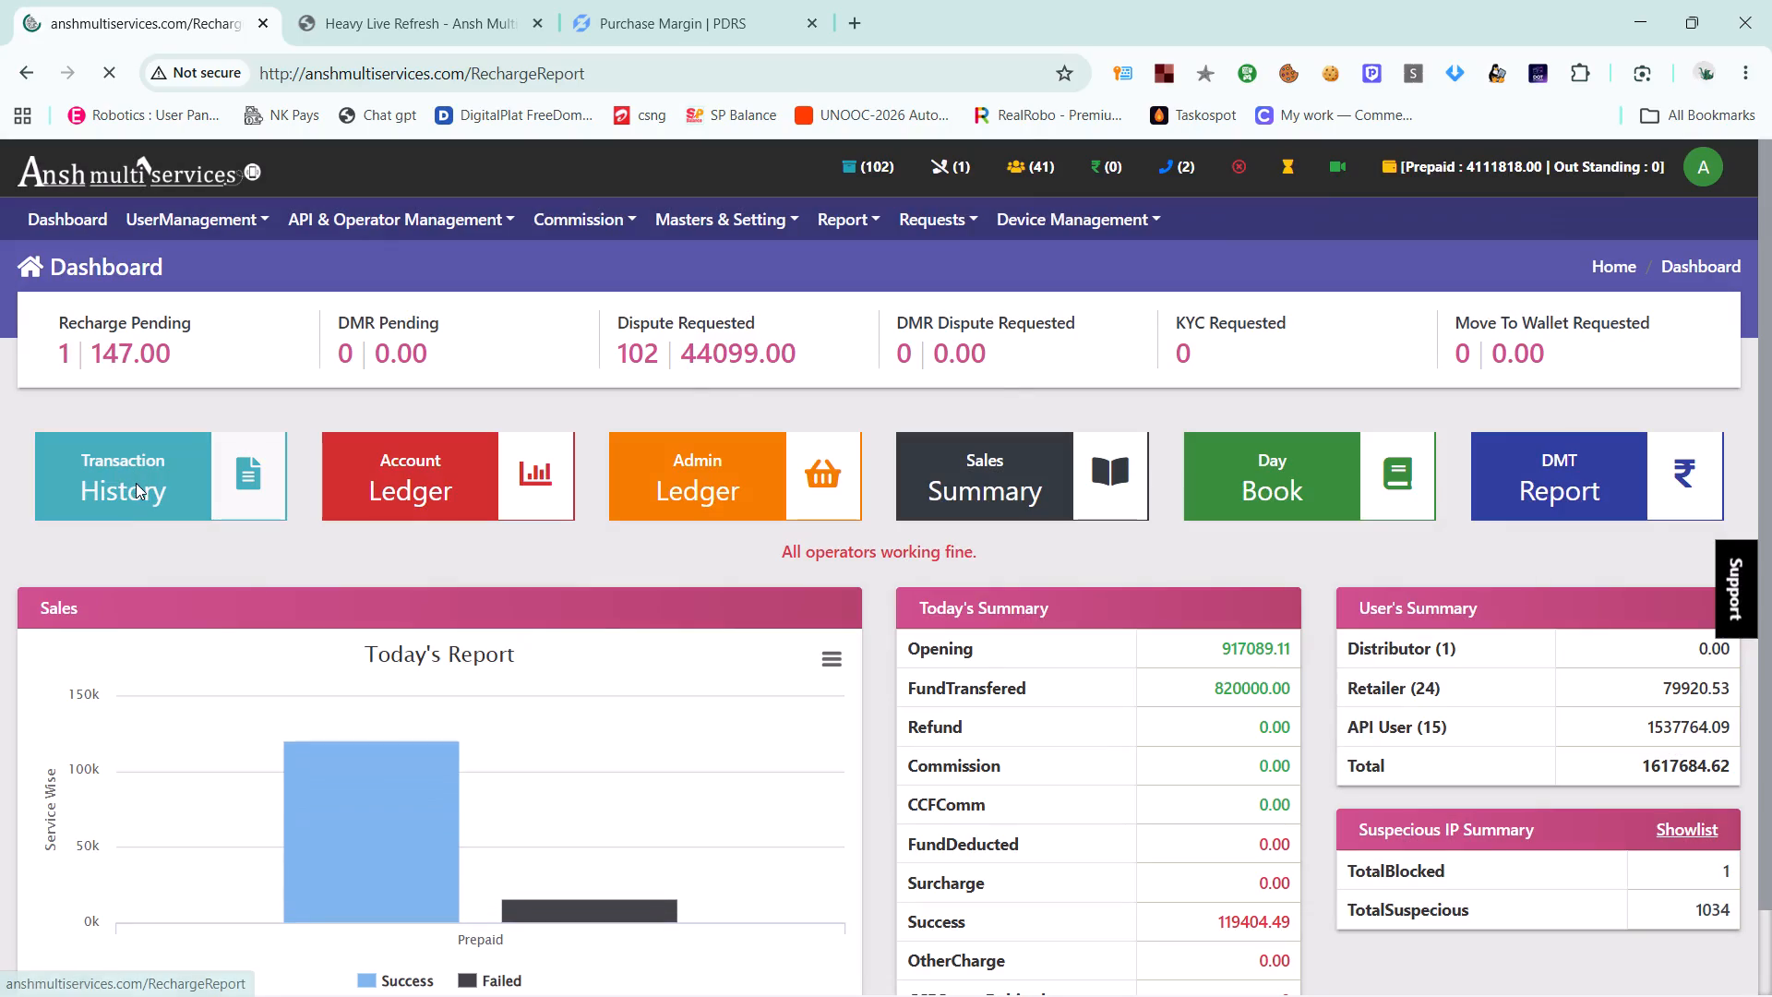
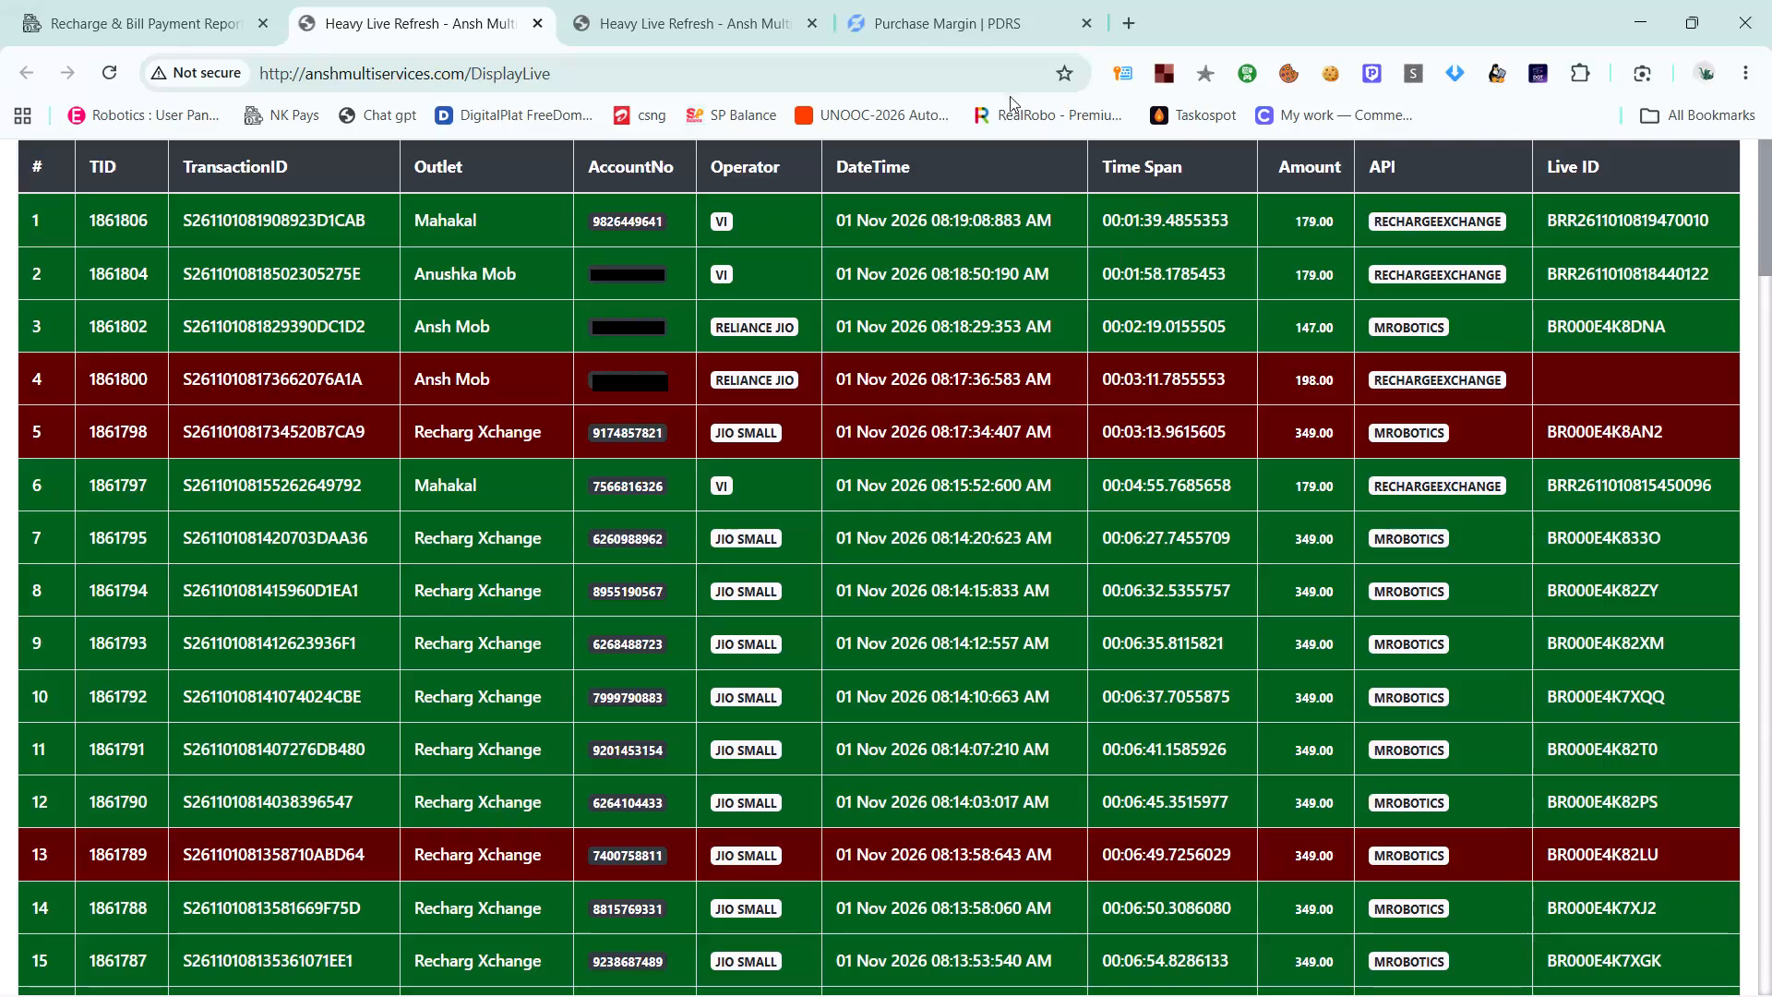
Switch to the PDRS site and run its purchase Operator Wise Report for 01-11-2026 across all services, operators and statuses.
click(942, 29)
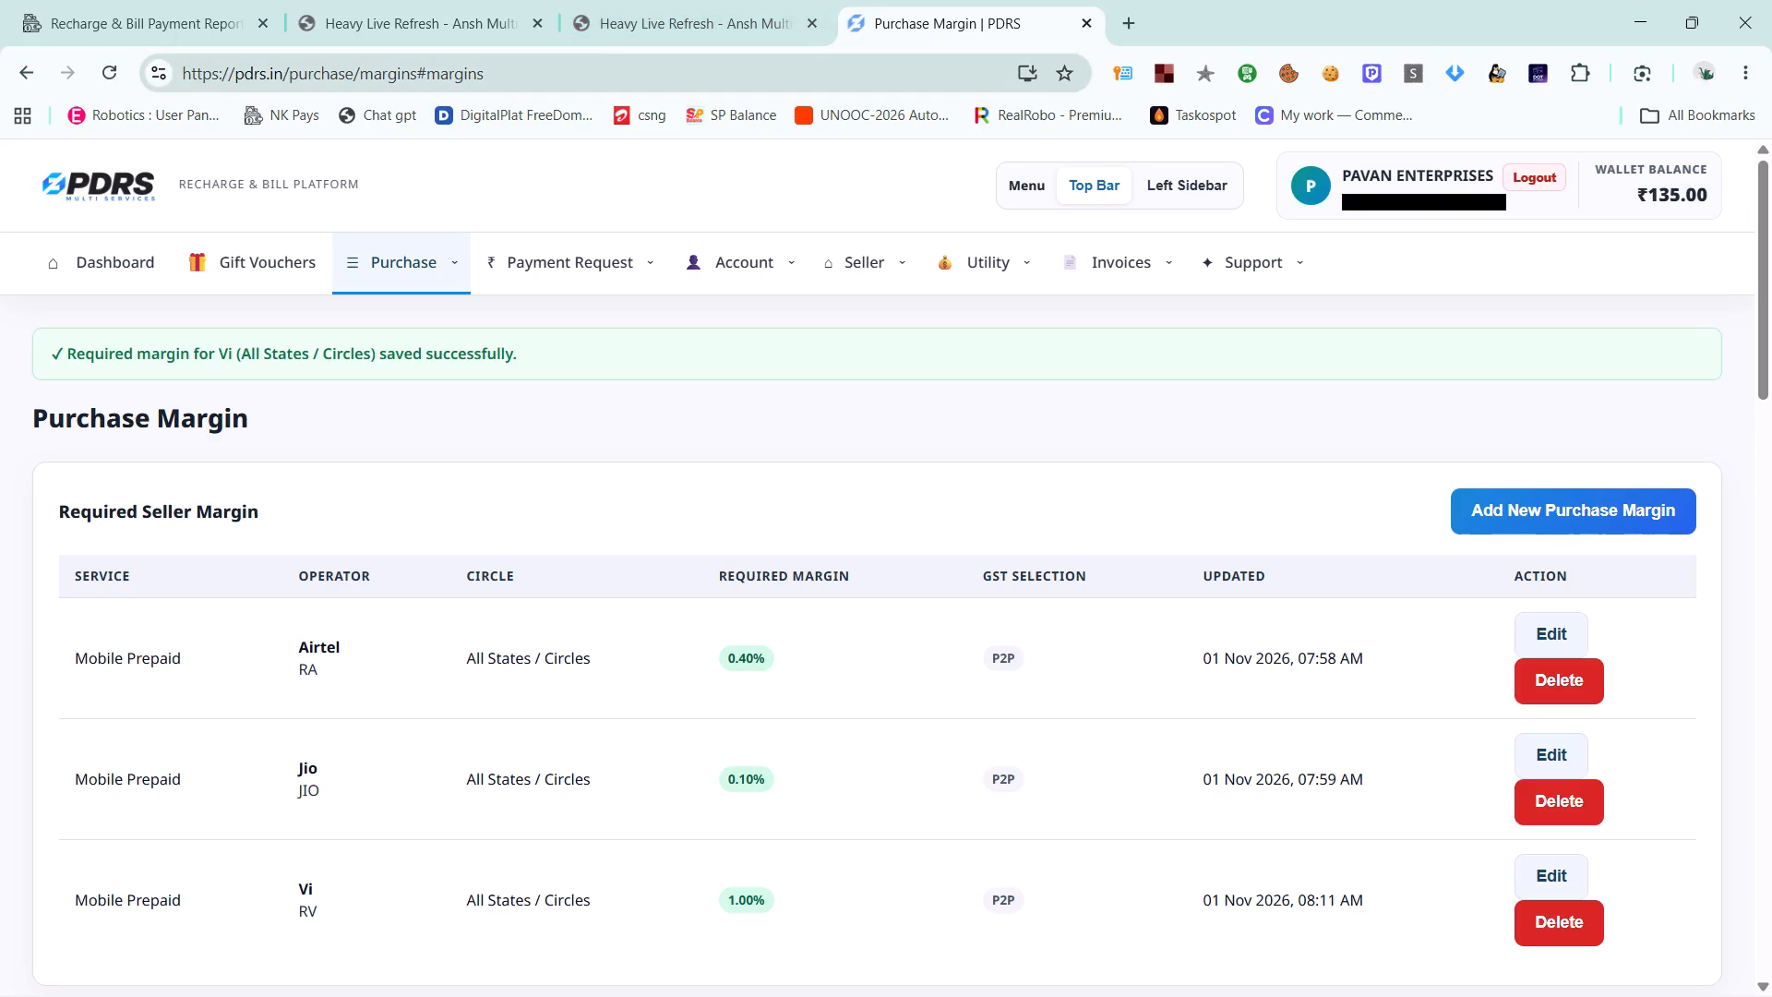
click(420, 259)
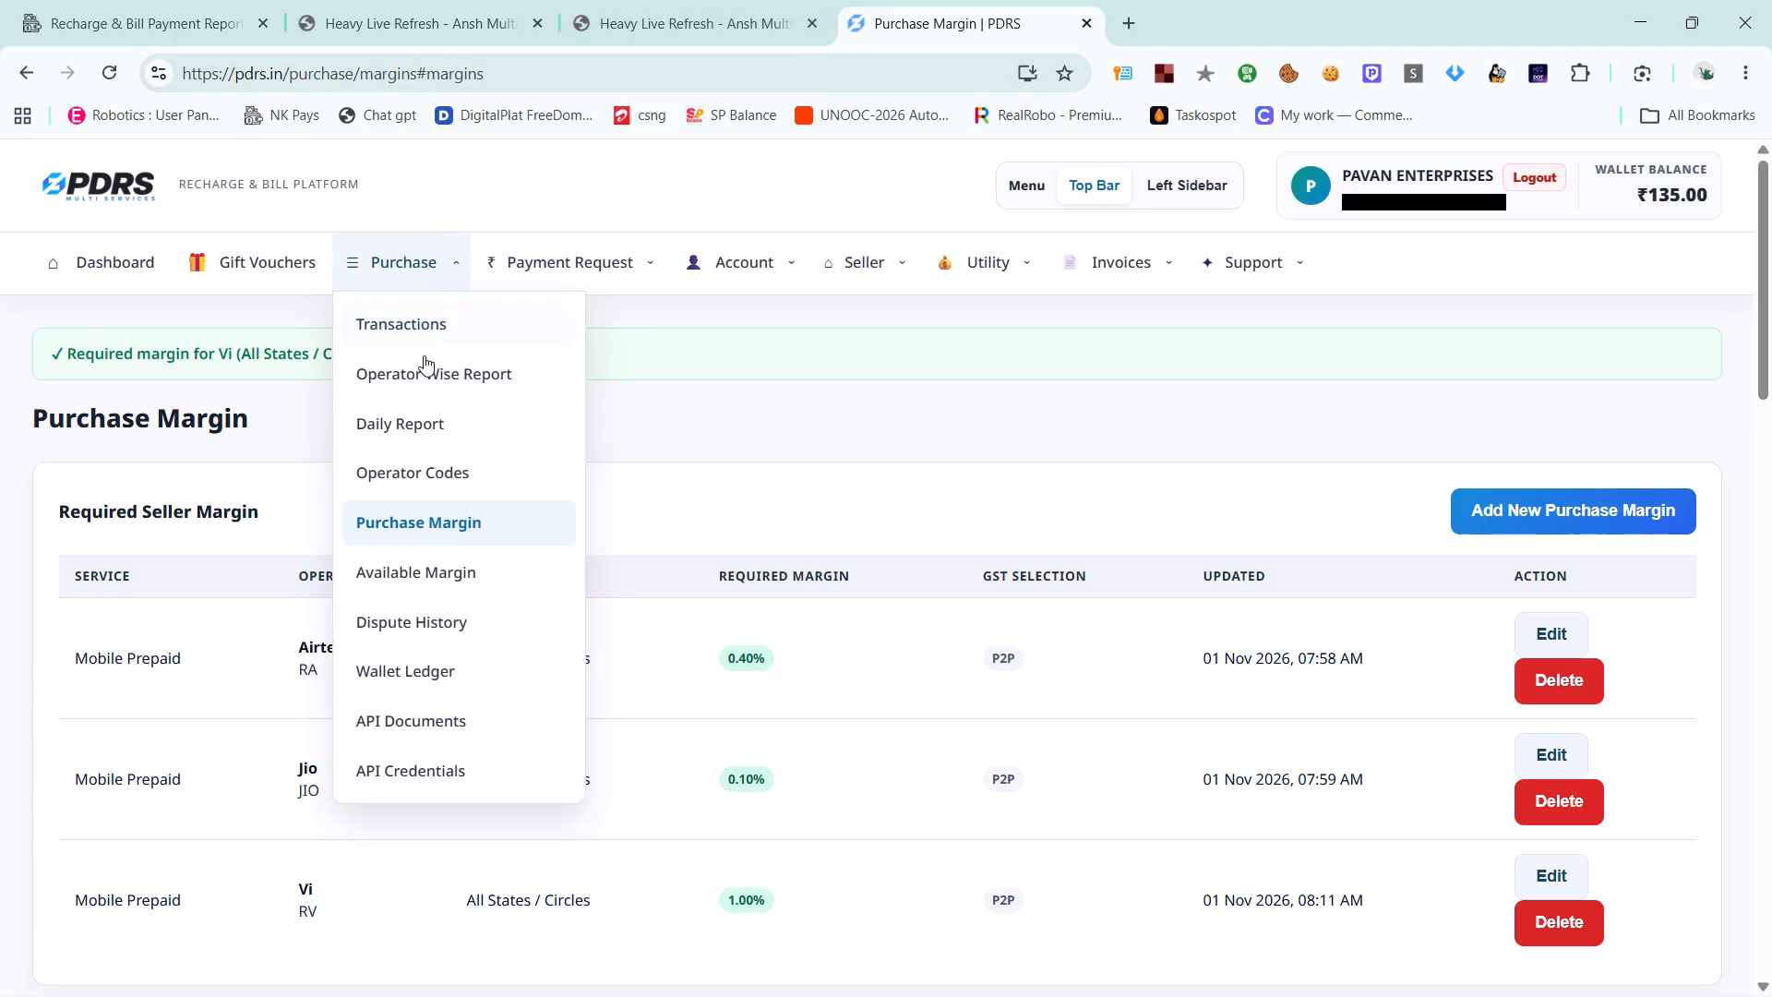
click(425, 375)
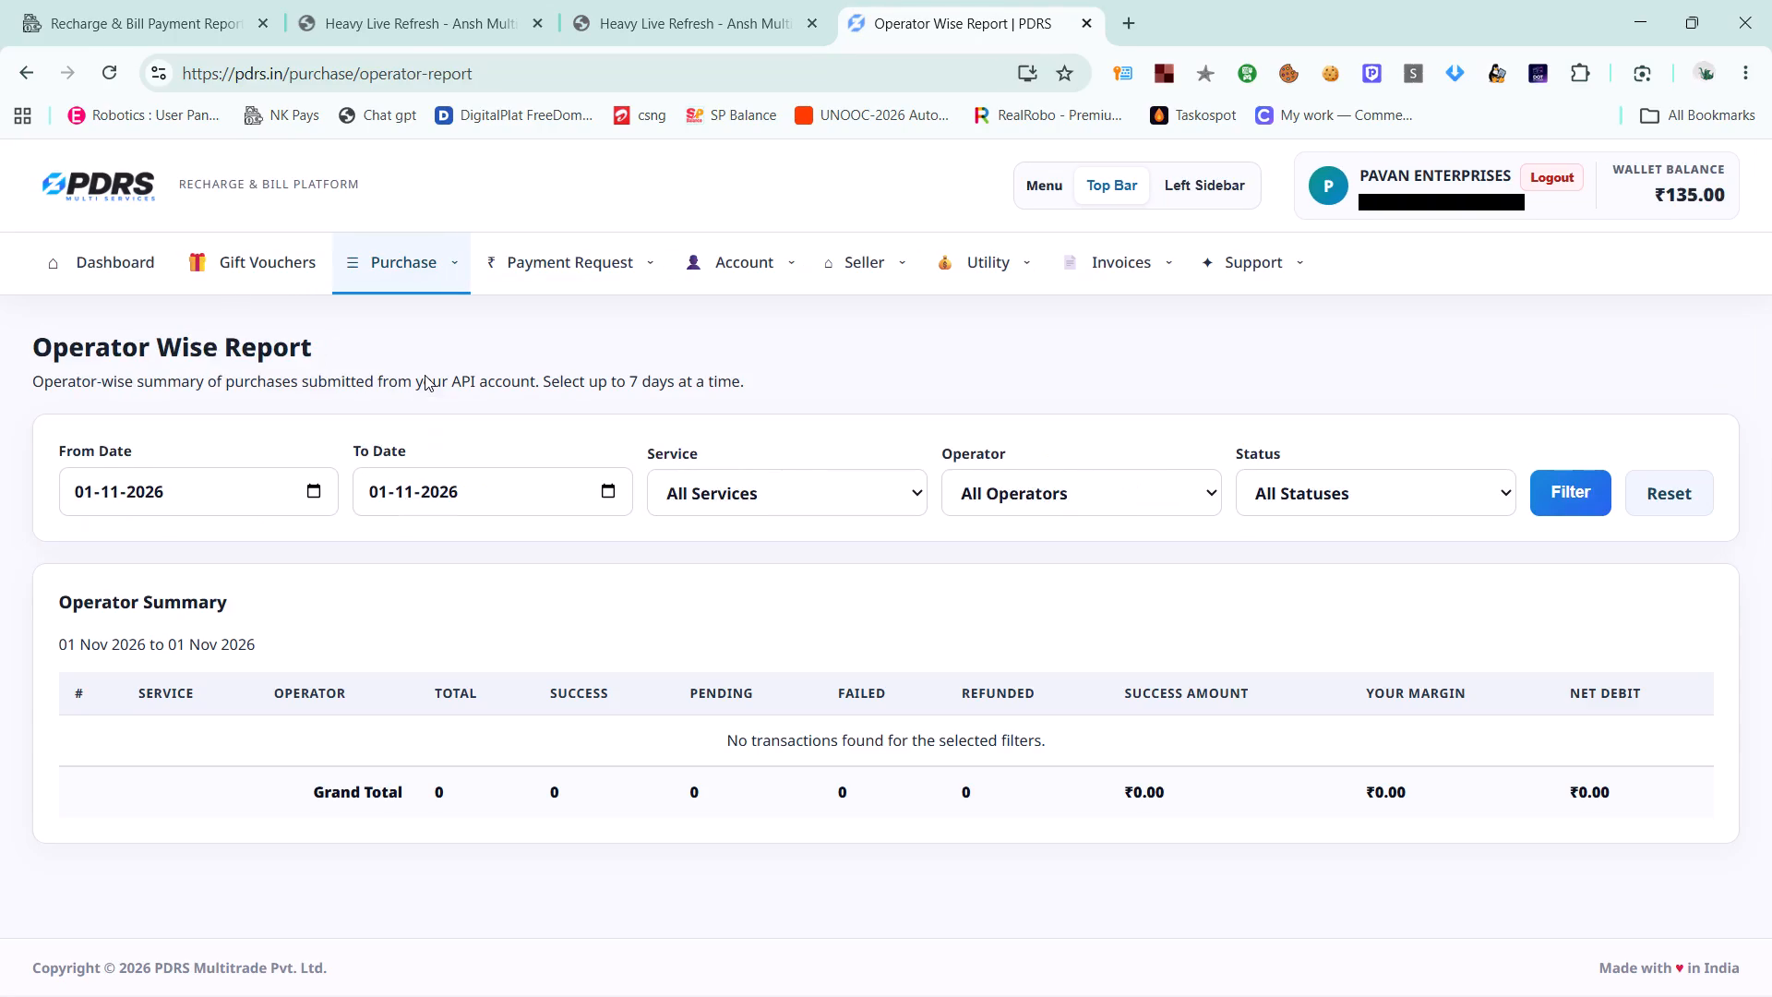
click(1579, 479)
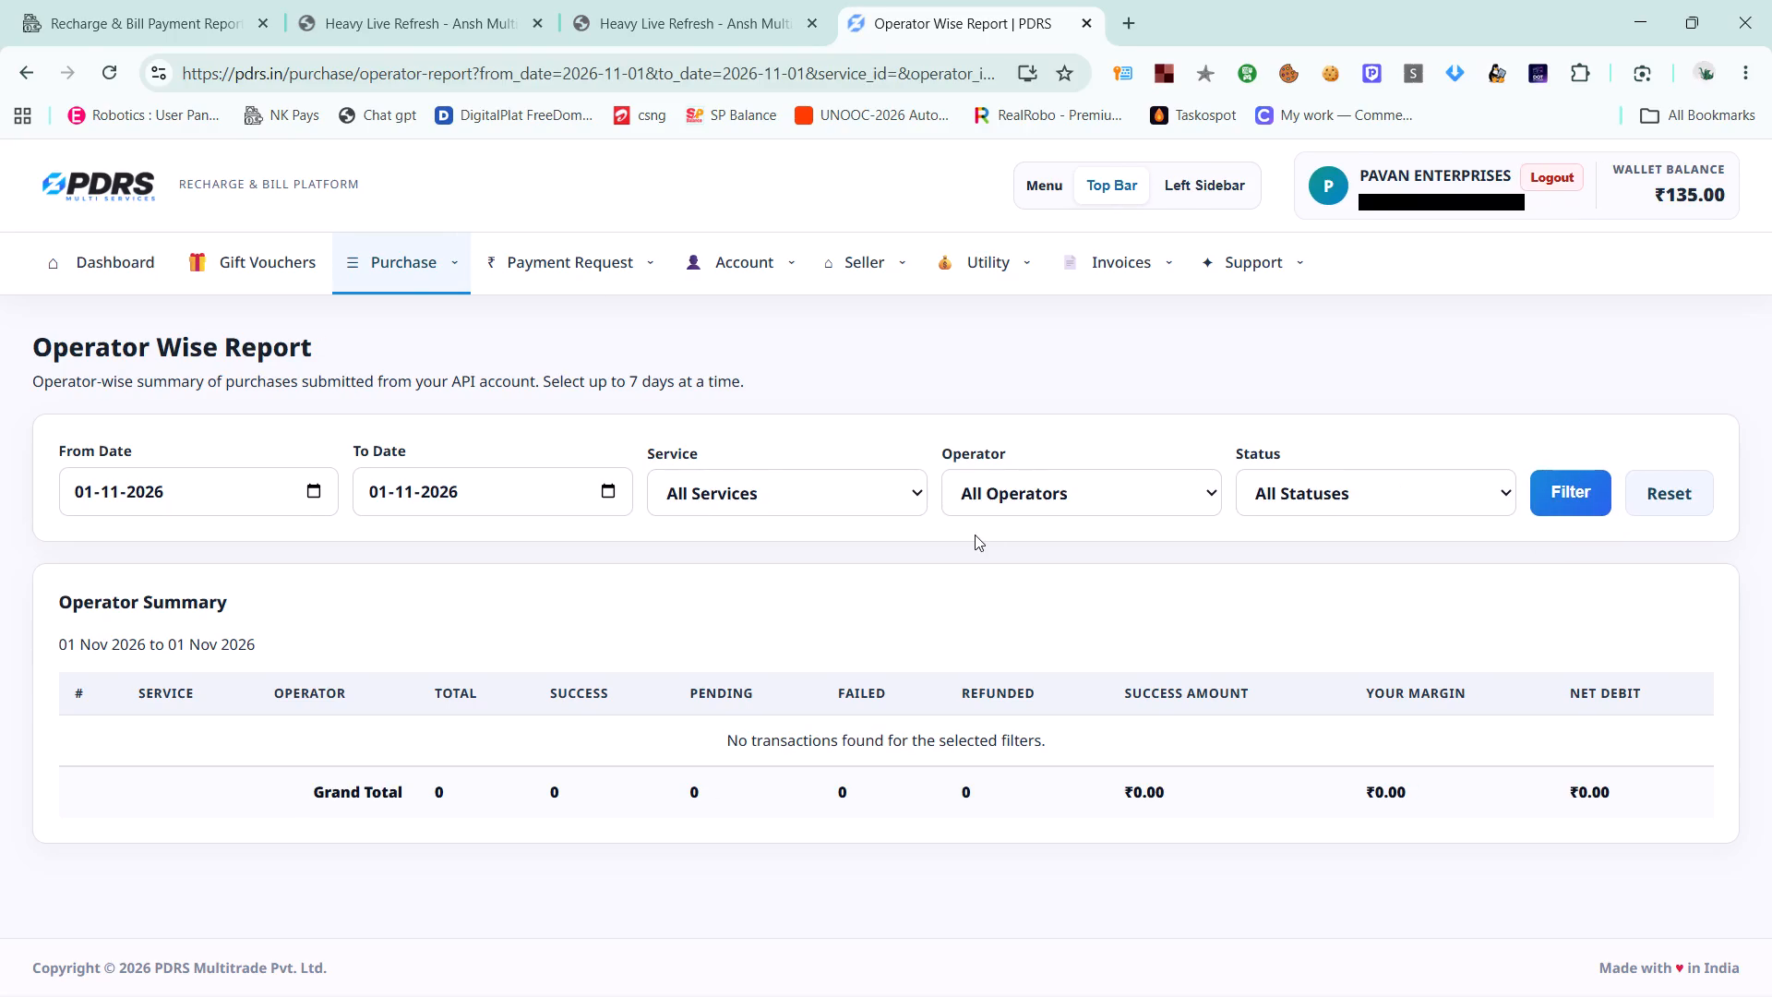
Show the PDRS operator codes for the Mobile Prepaid service and review the operator list.
click(412, 258)
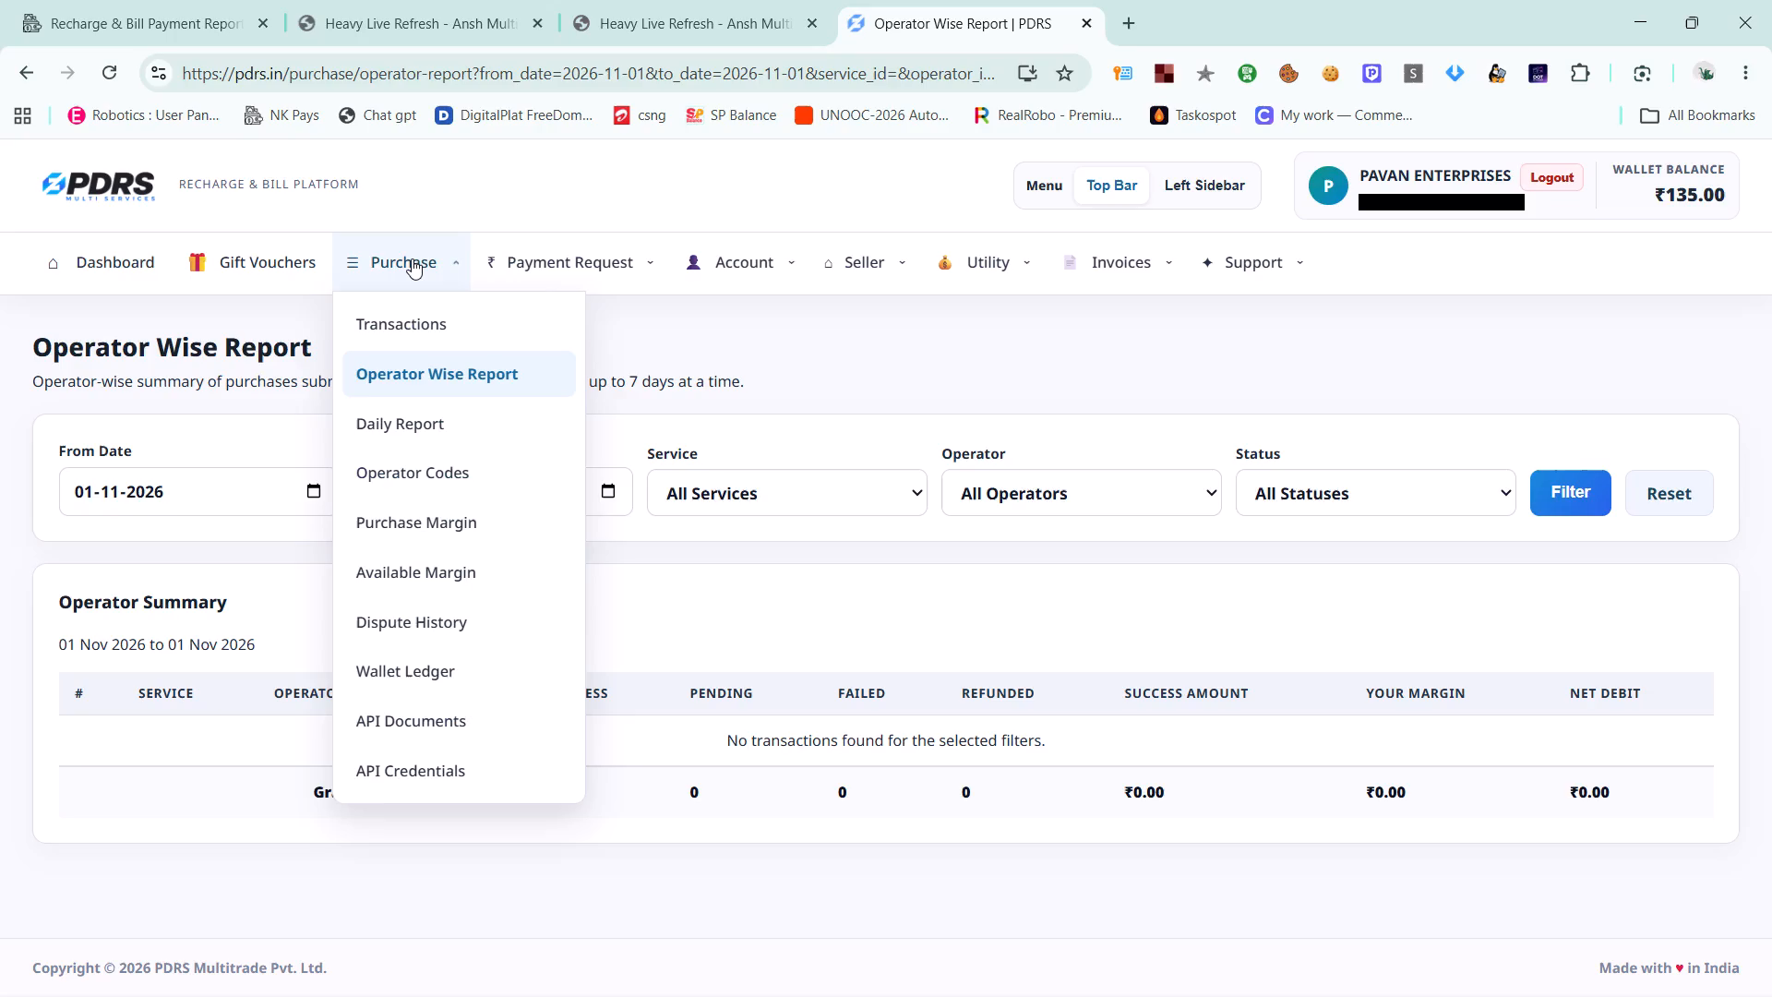
click(409, 471)
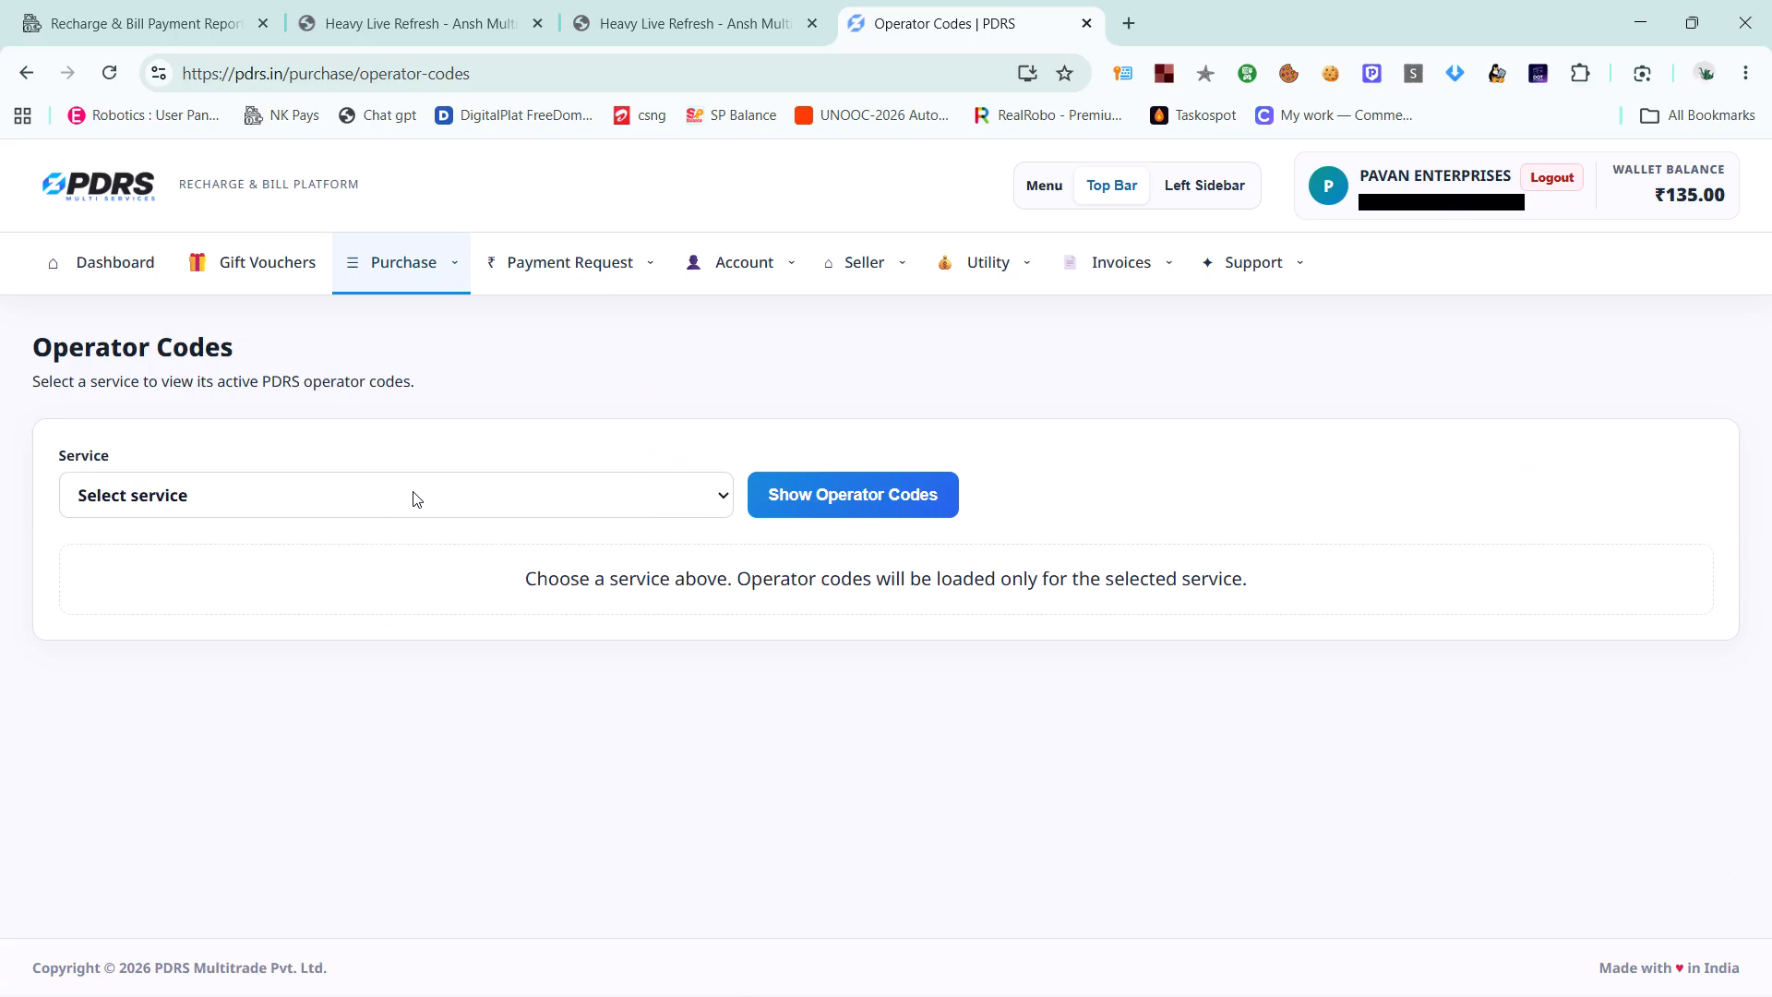
double_click(413, 491)
click(413, 491)
scroll(316, 771, down, 1)
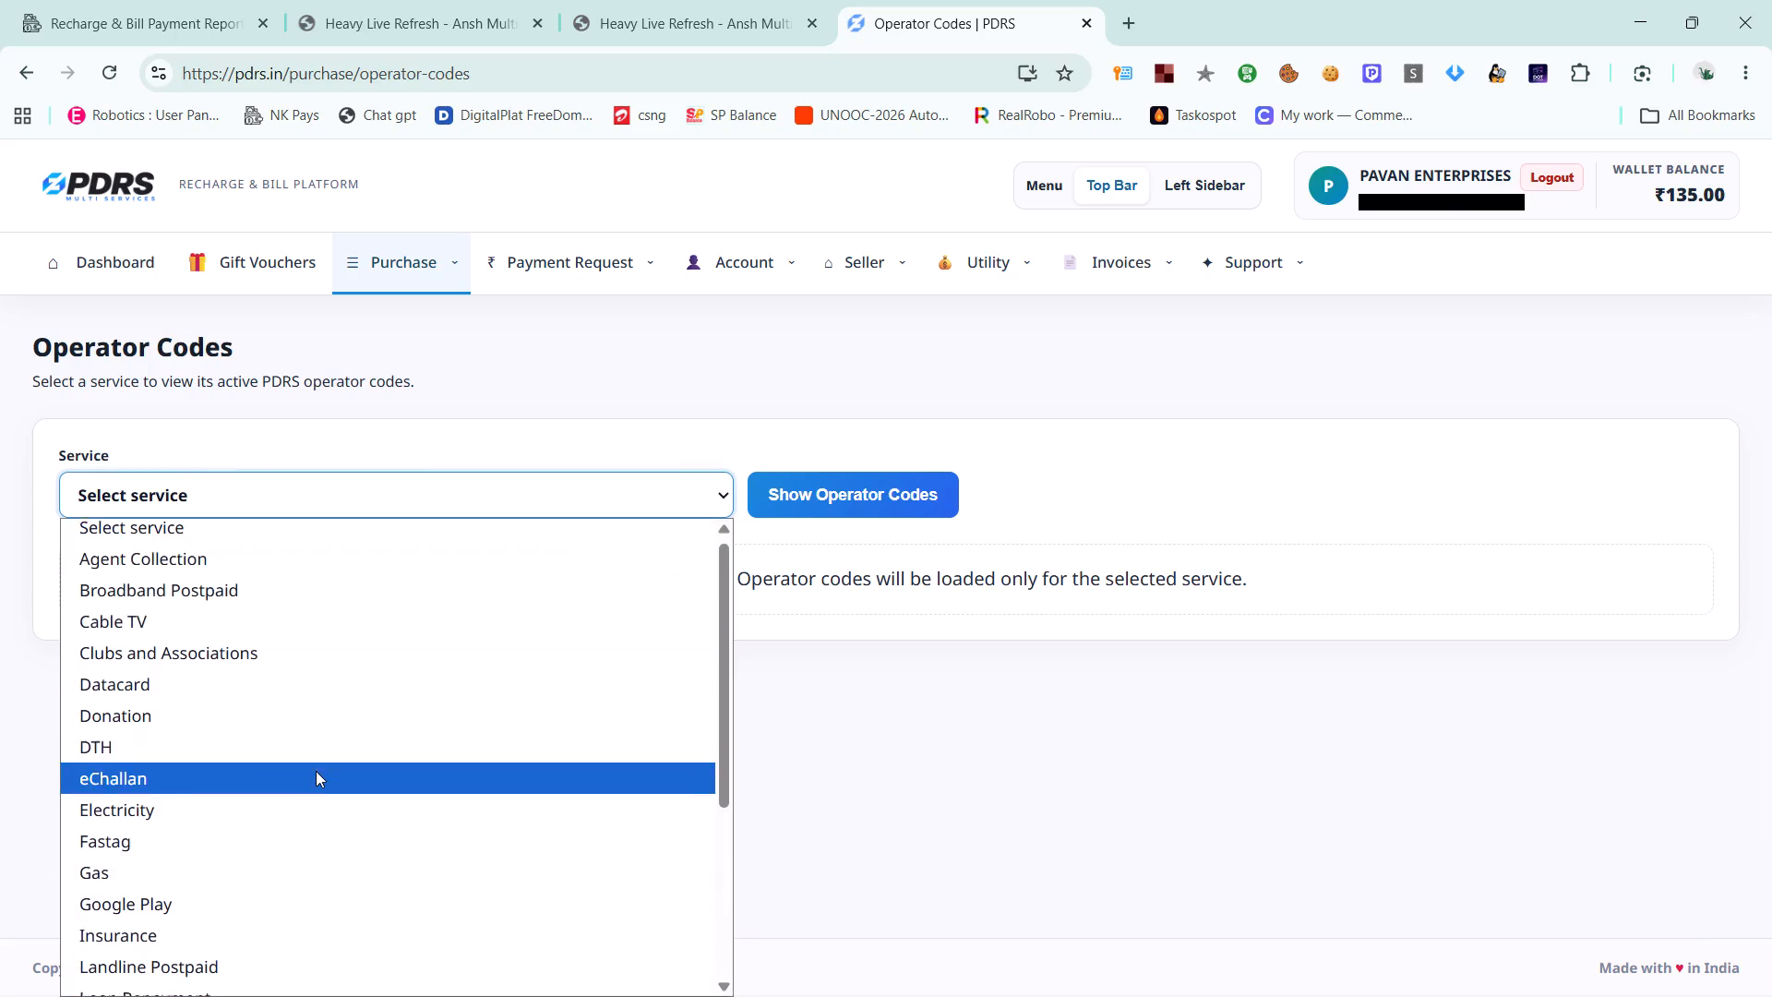
scroll(316, 771, down, 3)
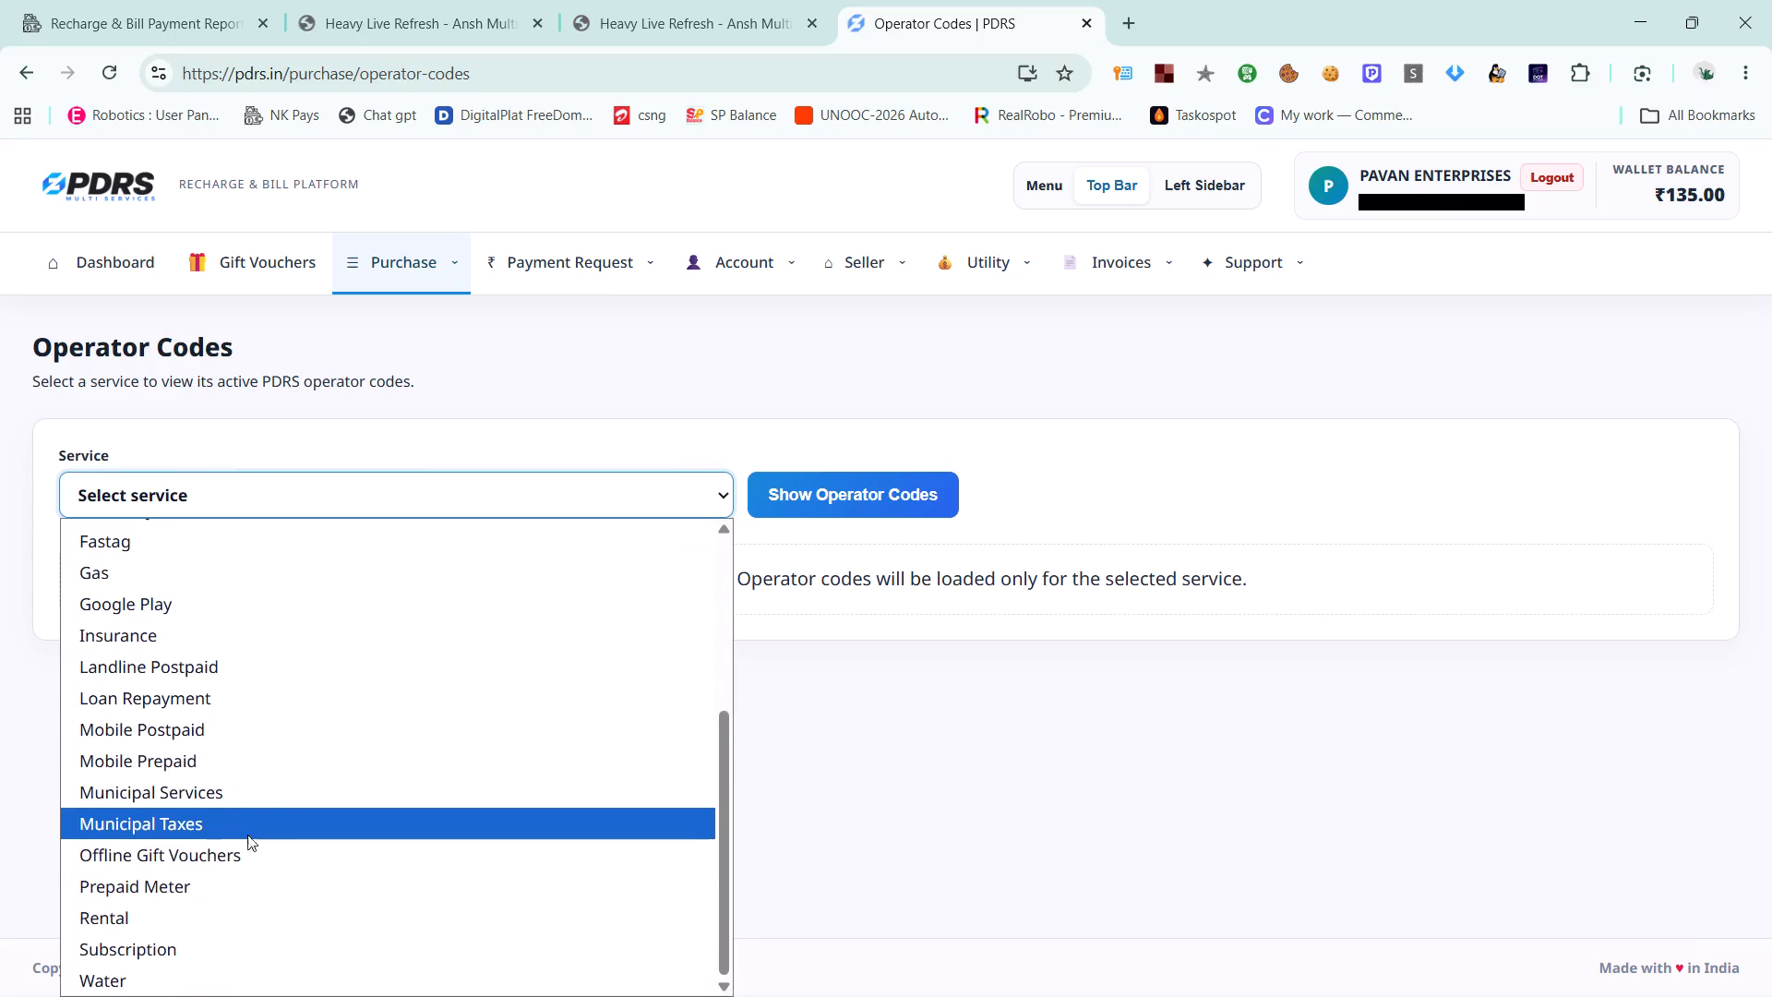
scroll(243, 866, down, 1)
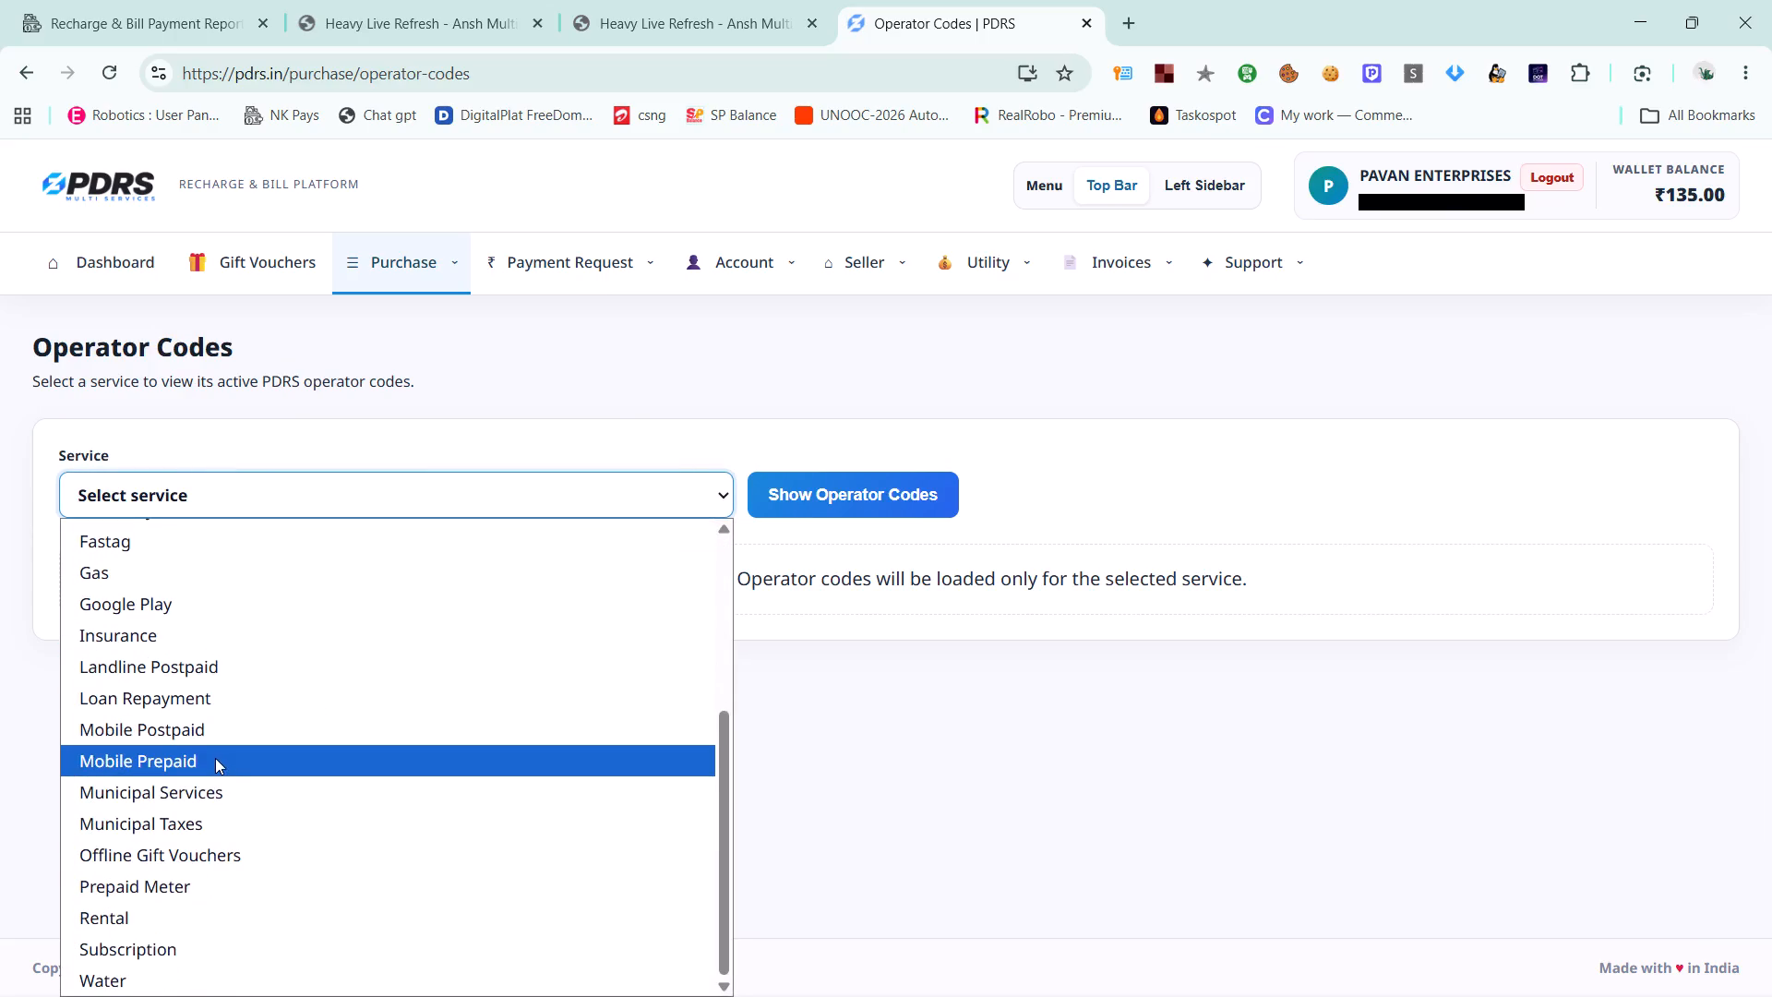
click(215, 758)
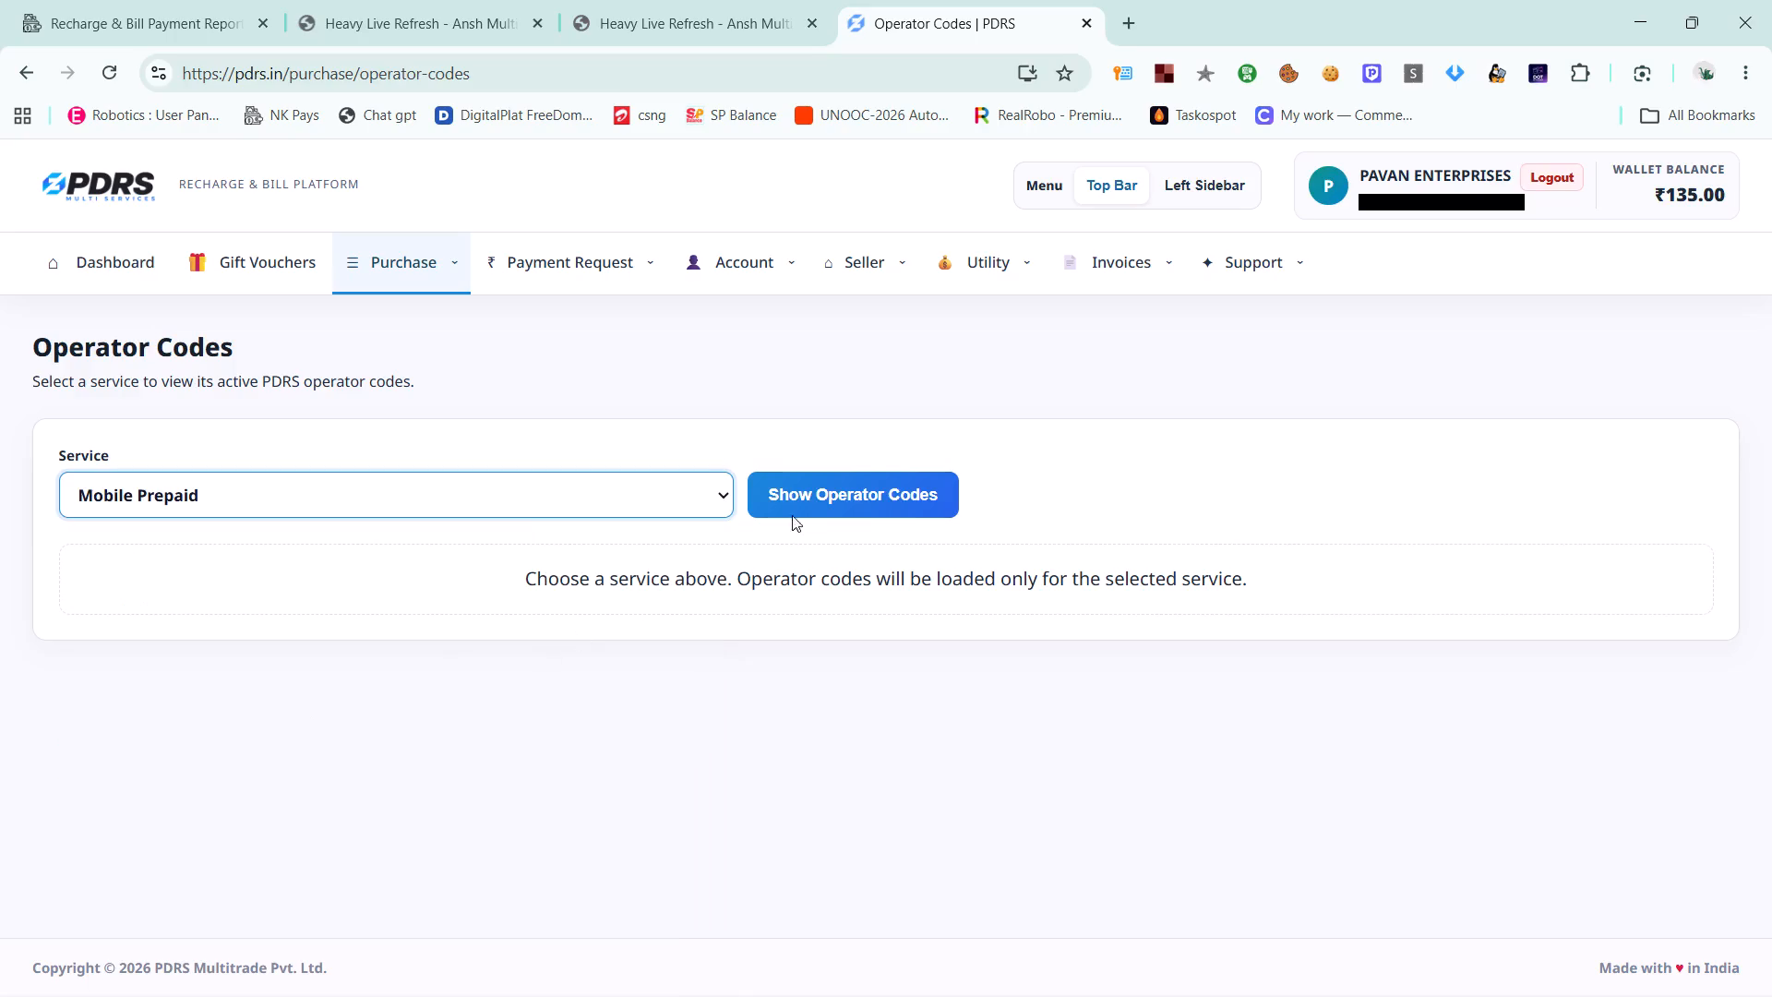
click(833, 488)
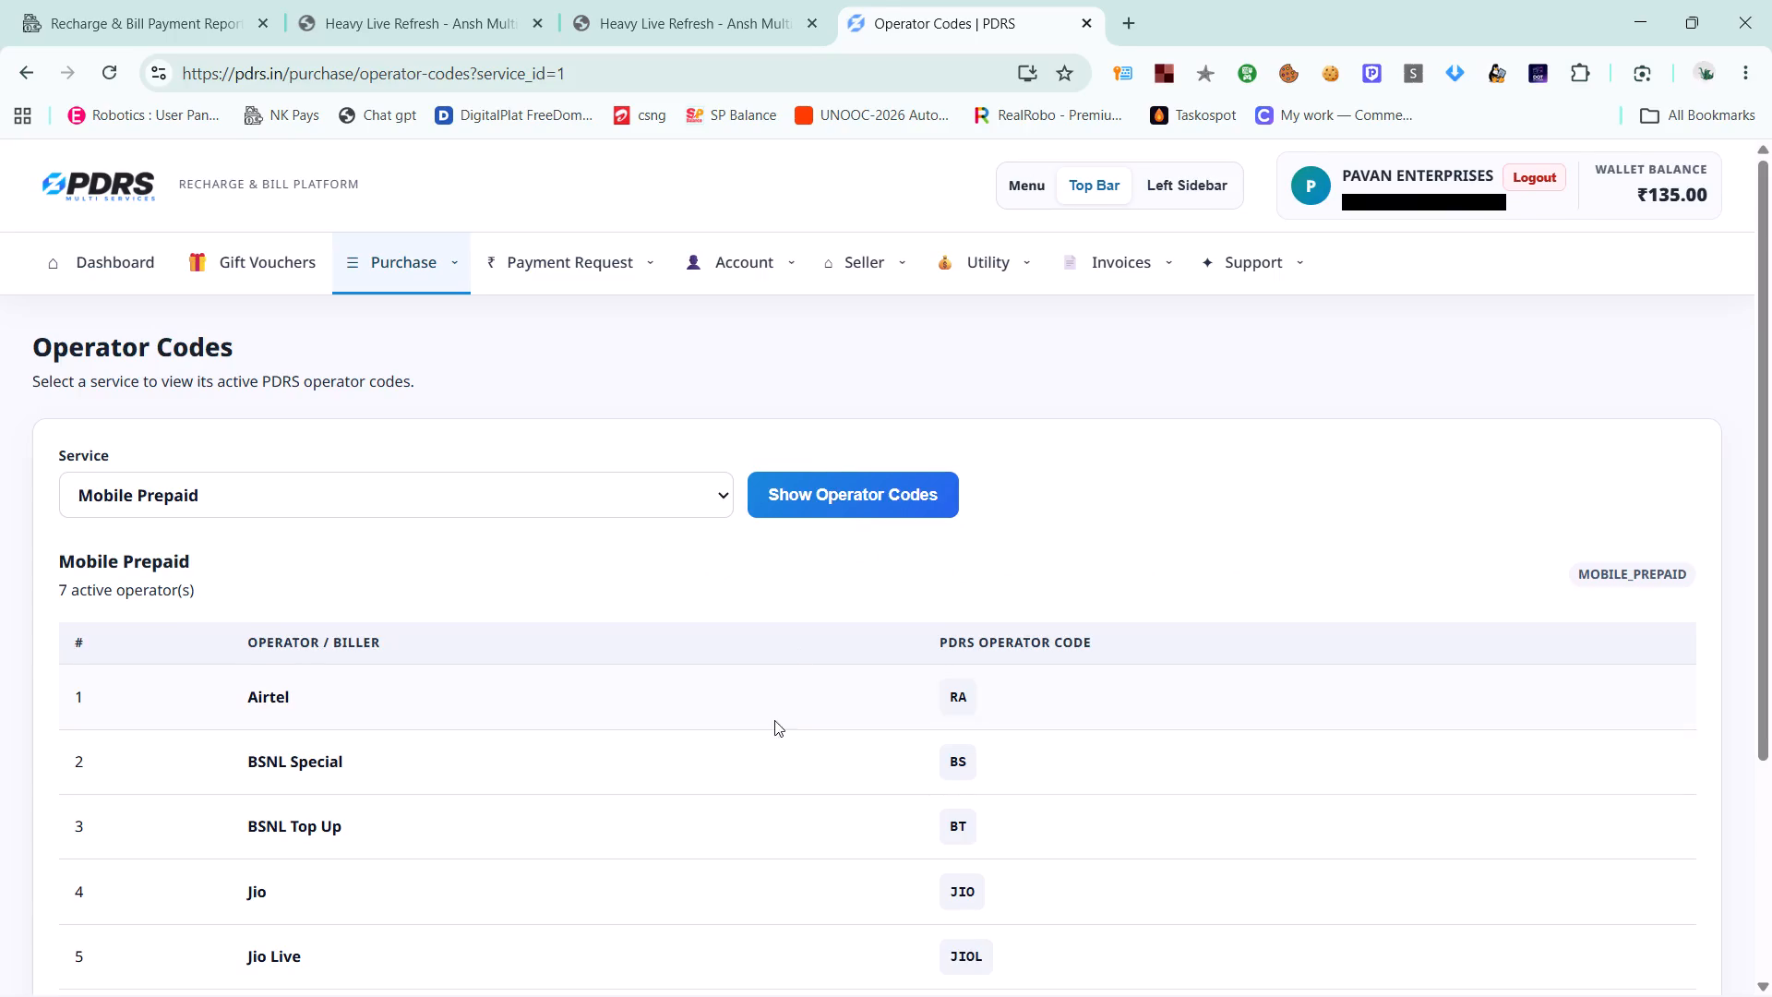
scroll(747, 800, down, 1)
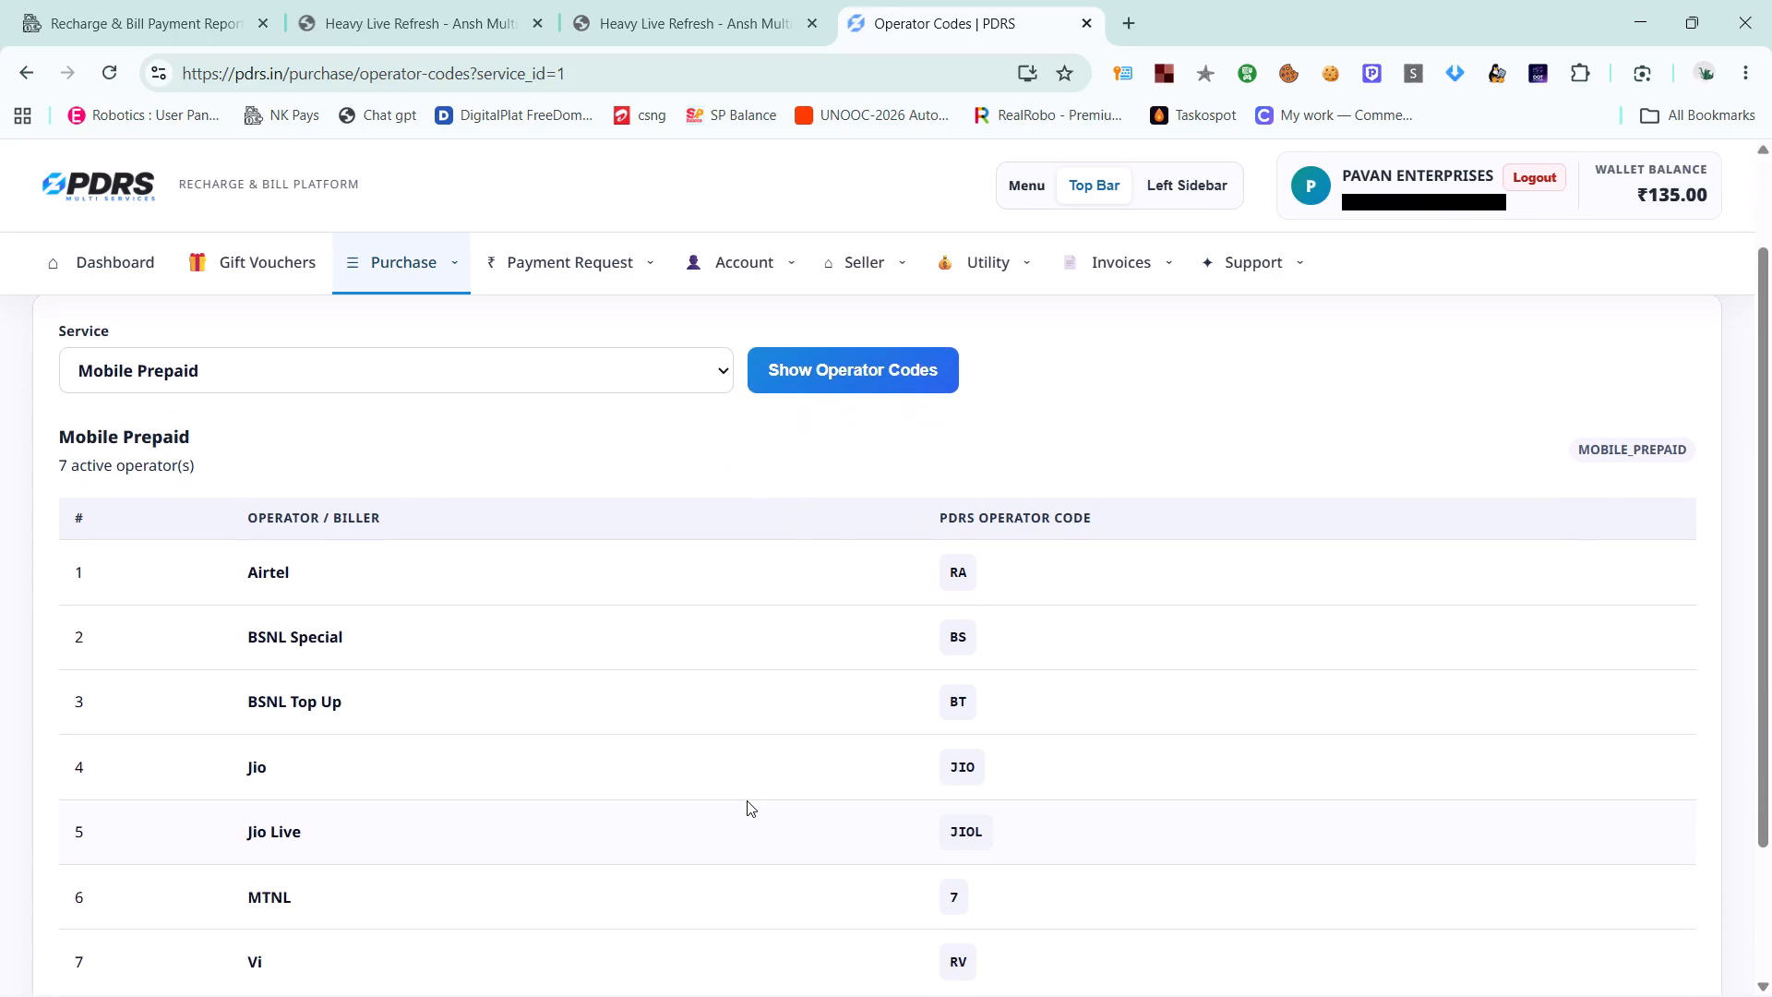
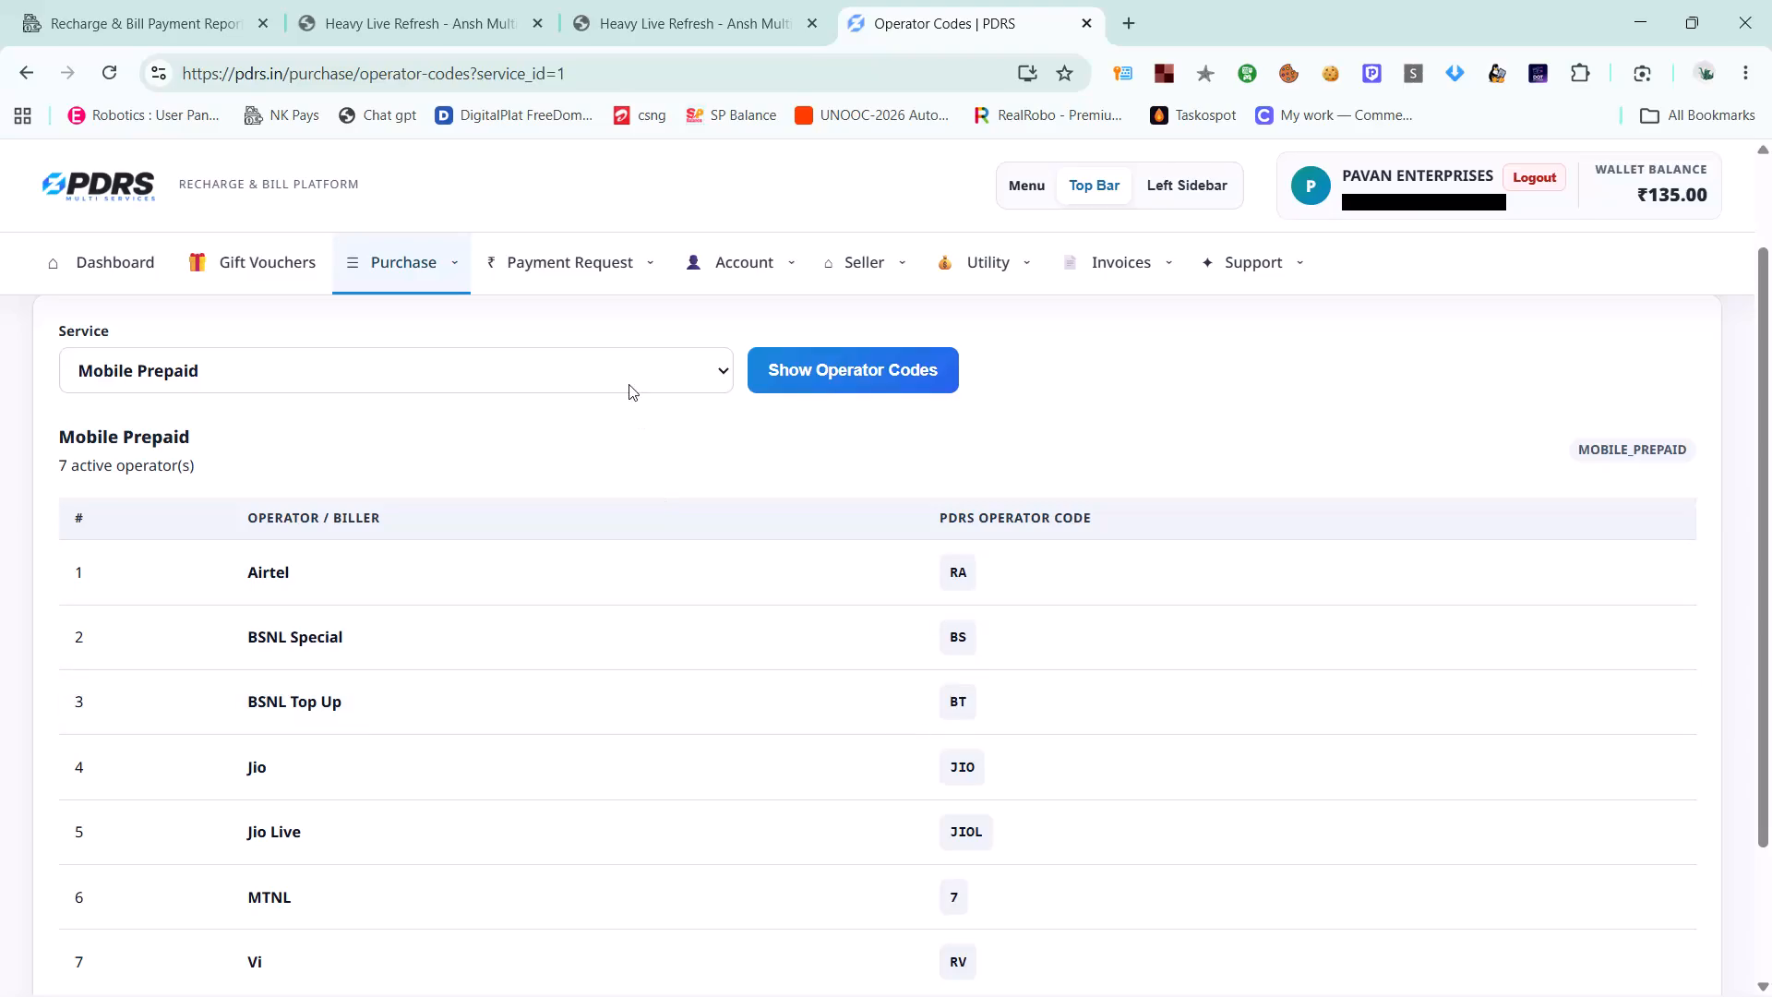
Switch back to the Ansh Multiservices live transaction display and review the latest recharges by outlet, operator and API.
click(647, 31)
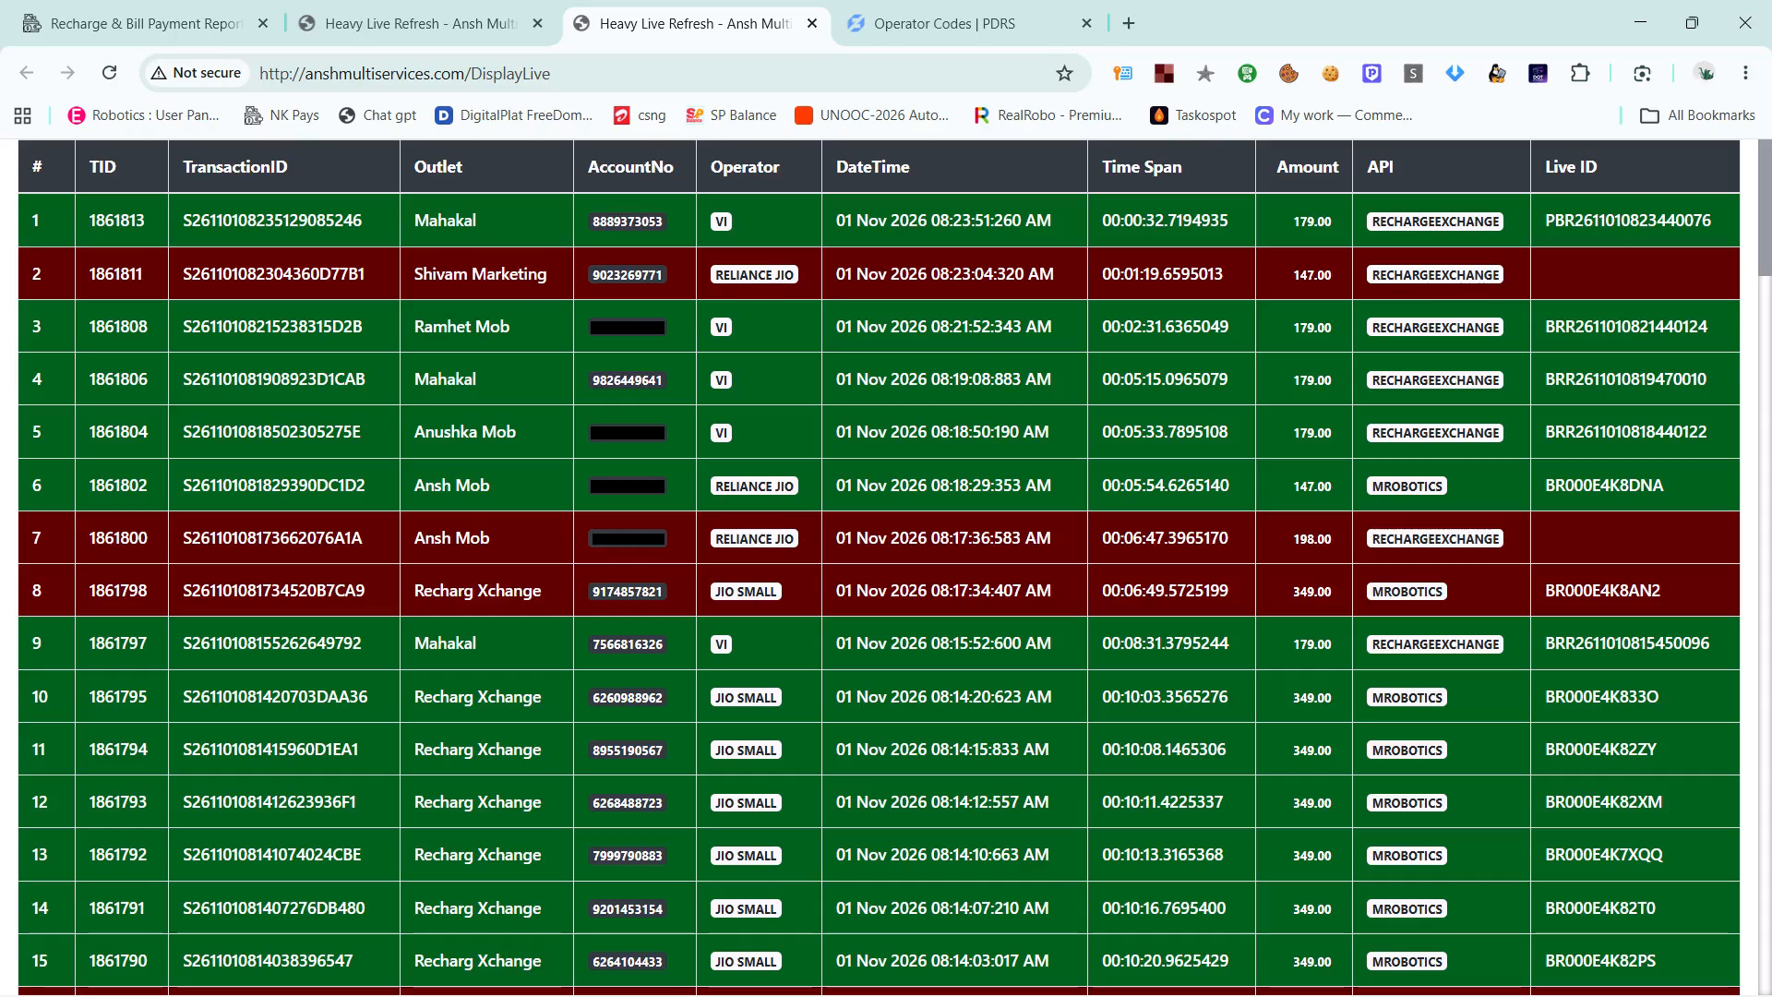